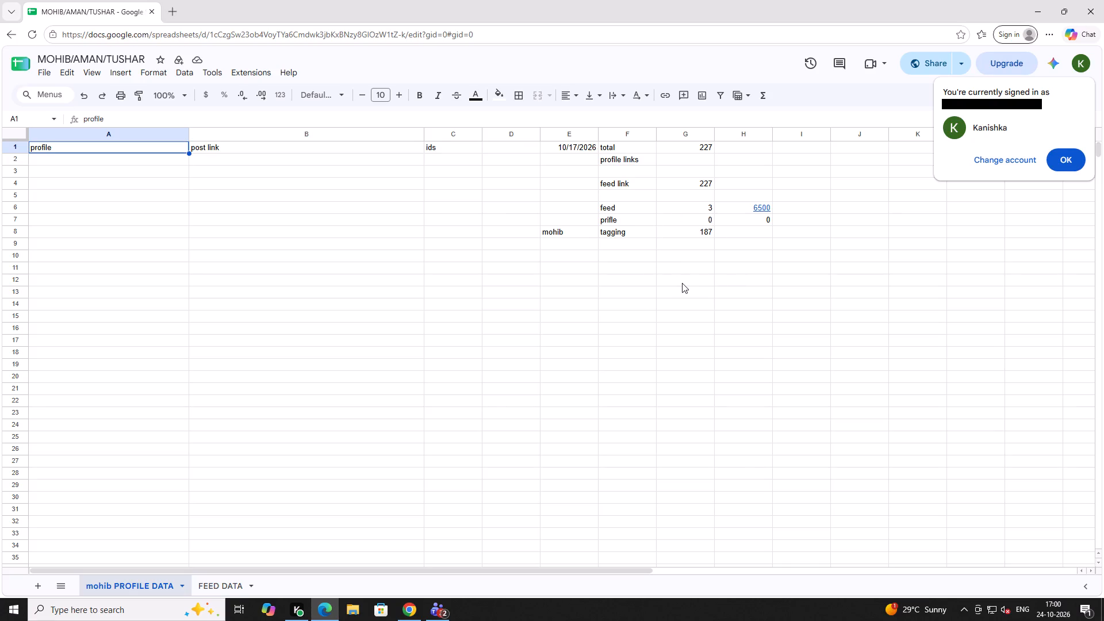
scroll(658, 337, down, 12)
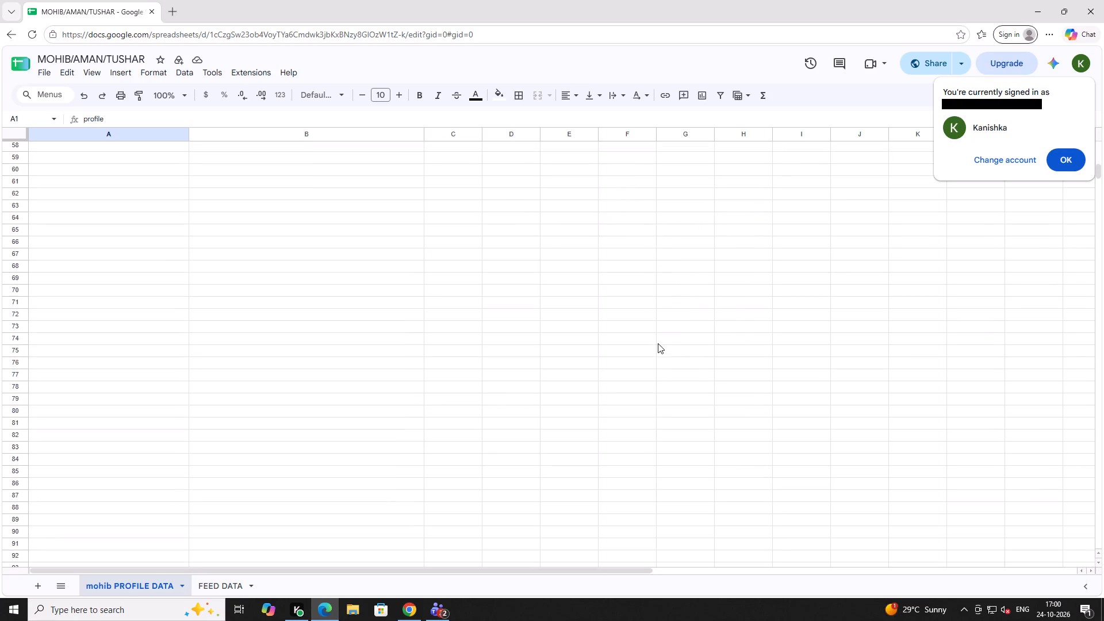
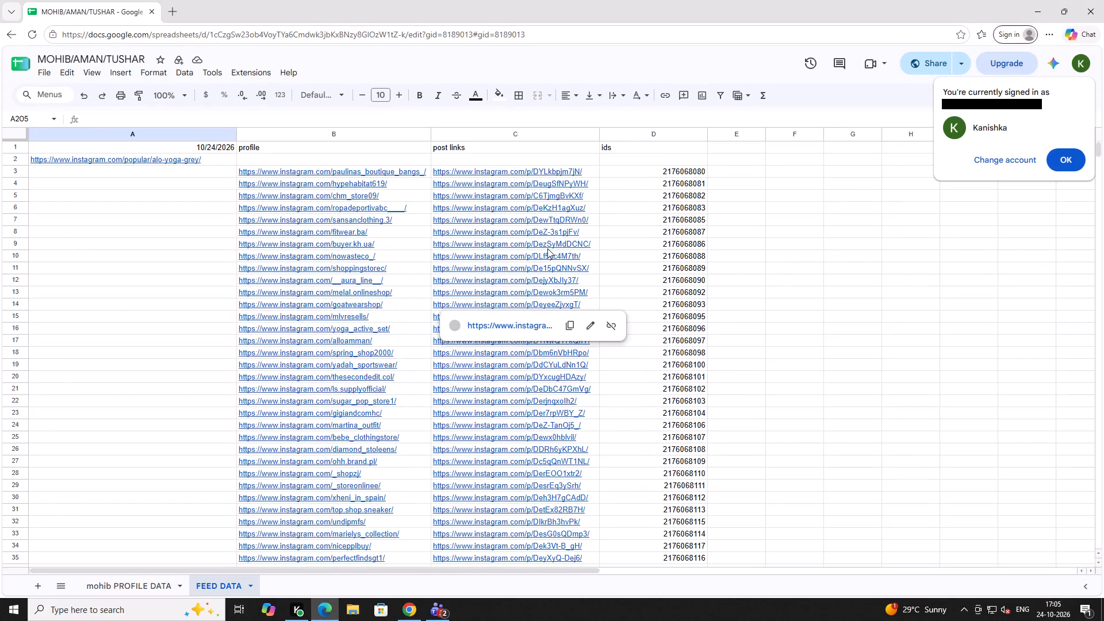
Copy the Instagram alo-yoga-grey link from cell A2 of the FEED DATA sheet and switch to another open window.
scroll(547, 248, up, 13)
click(221, 164)
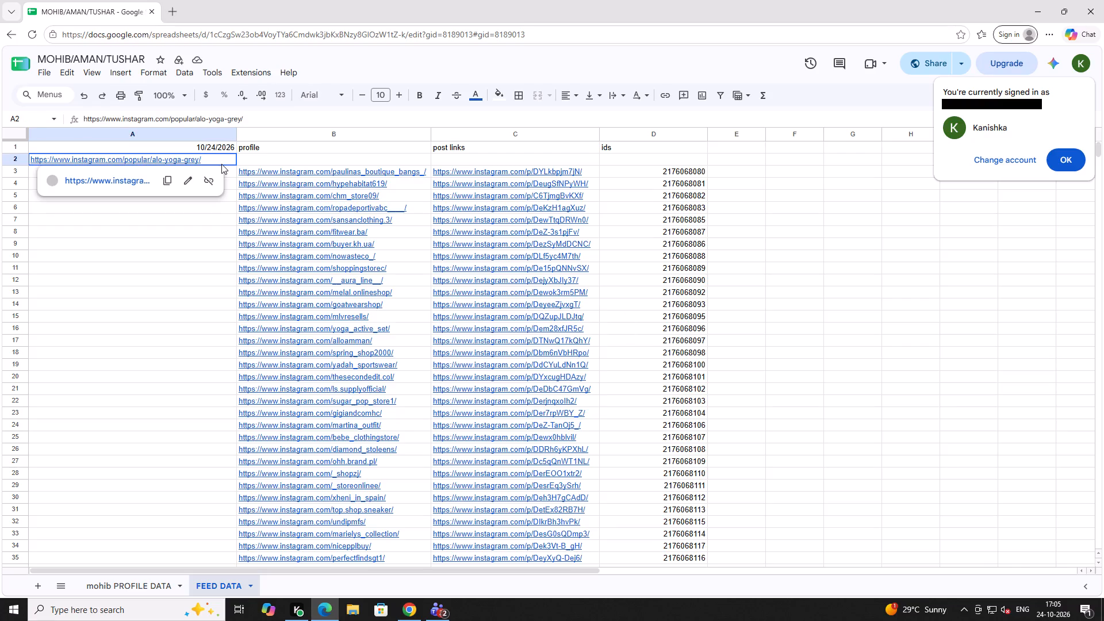
key(ctrl+c)
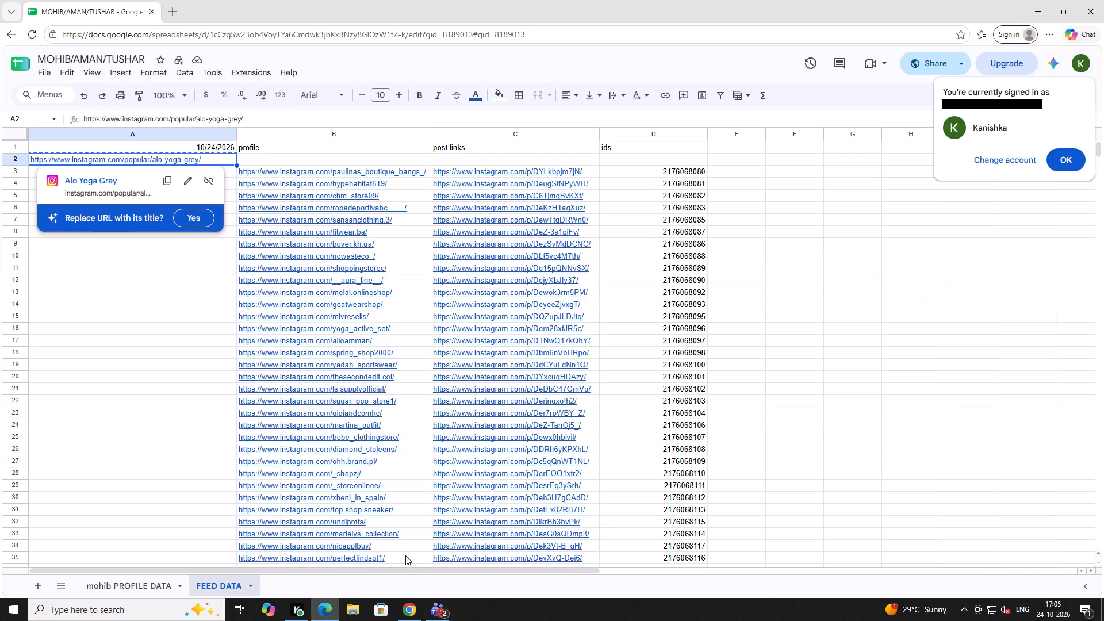
key(alt+Tab)
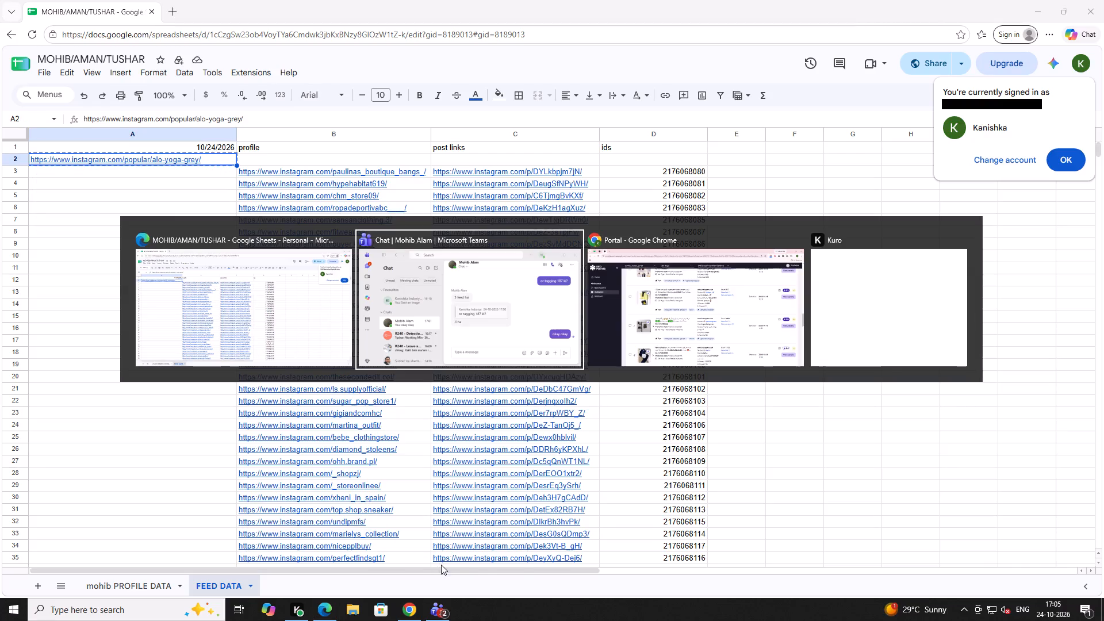
Switch to the Alo Yoga - Manual detection spreadsheet in Chrome and open Ankita's sheet.
key(alt+Tab)
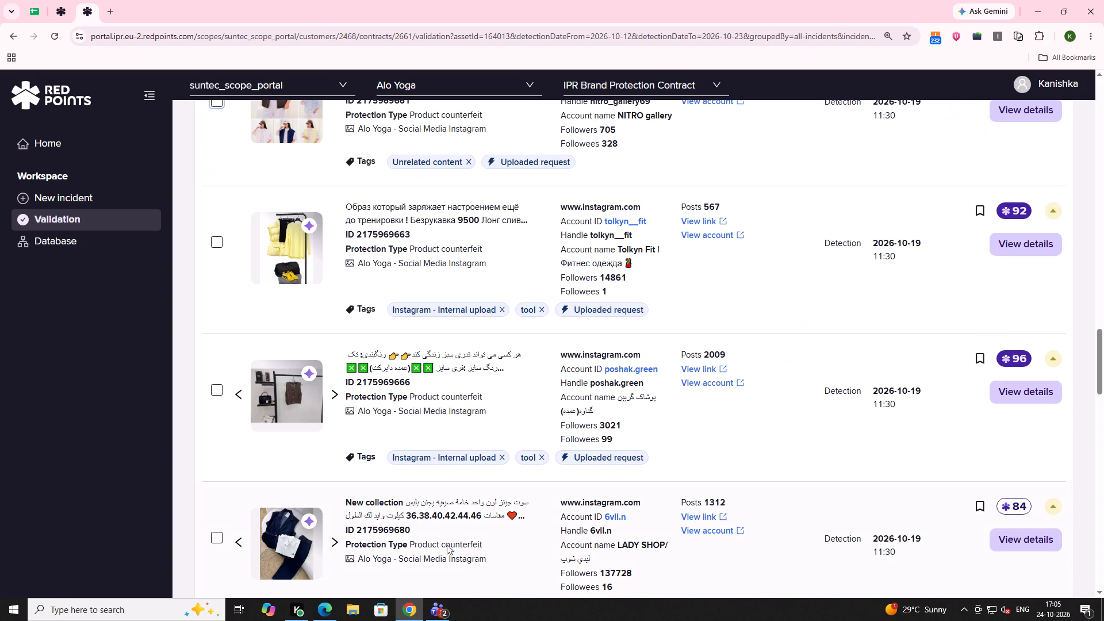
click(40, 0)
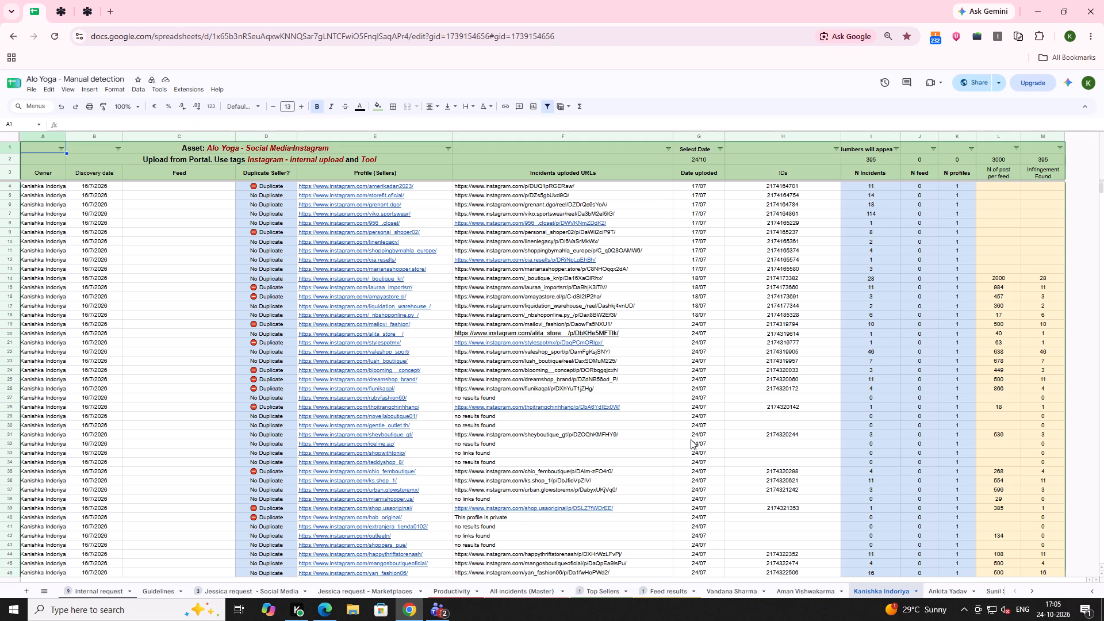
scroll(850, 485, down, 3)
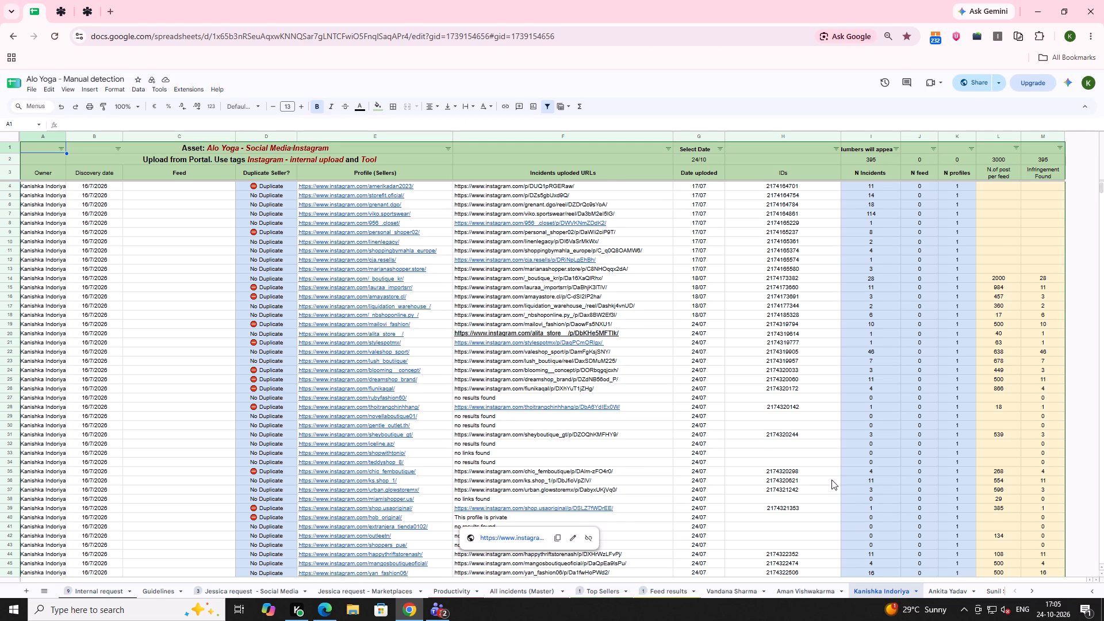
scroll(831, 480, down, 4)
scroll(782, 474, up, 1)
scroll(782, 474, down, 5)
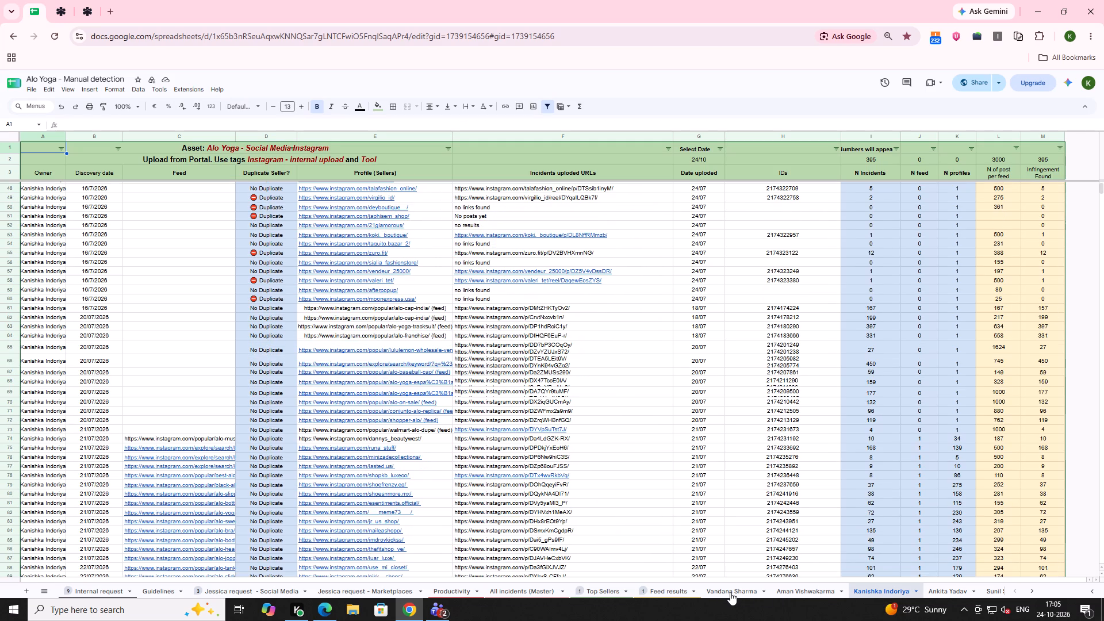
click(949, 589)
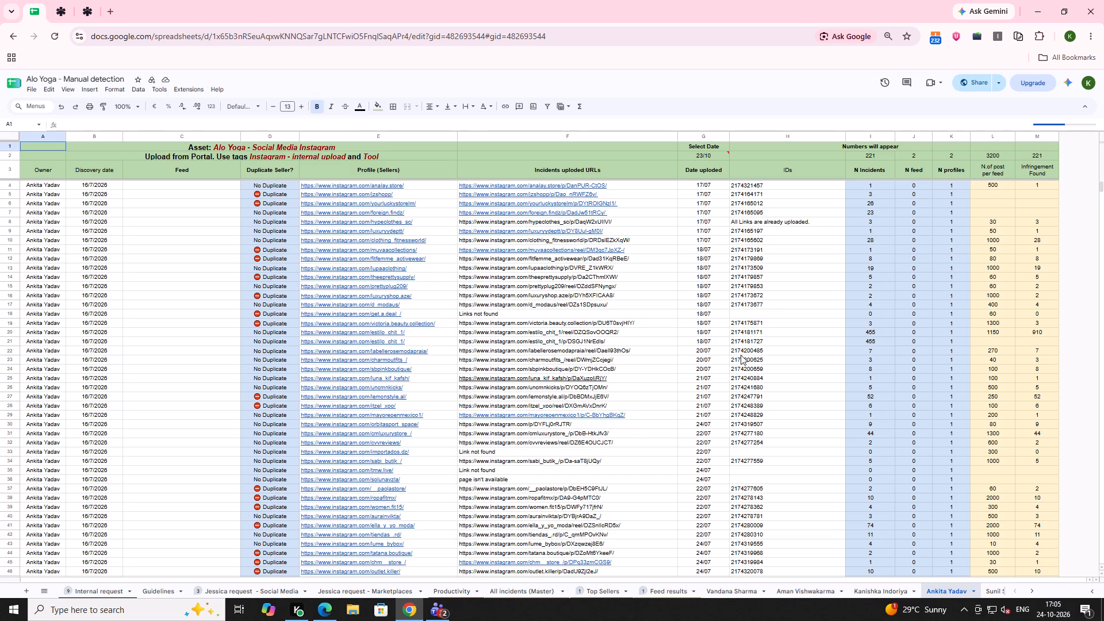
Add several batches of 1000 more rows at the bottom of Ankita's sheet.
drag(1102, 187, 1103, 285)
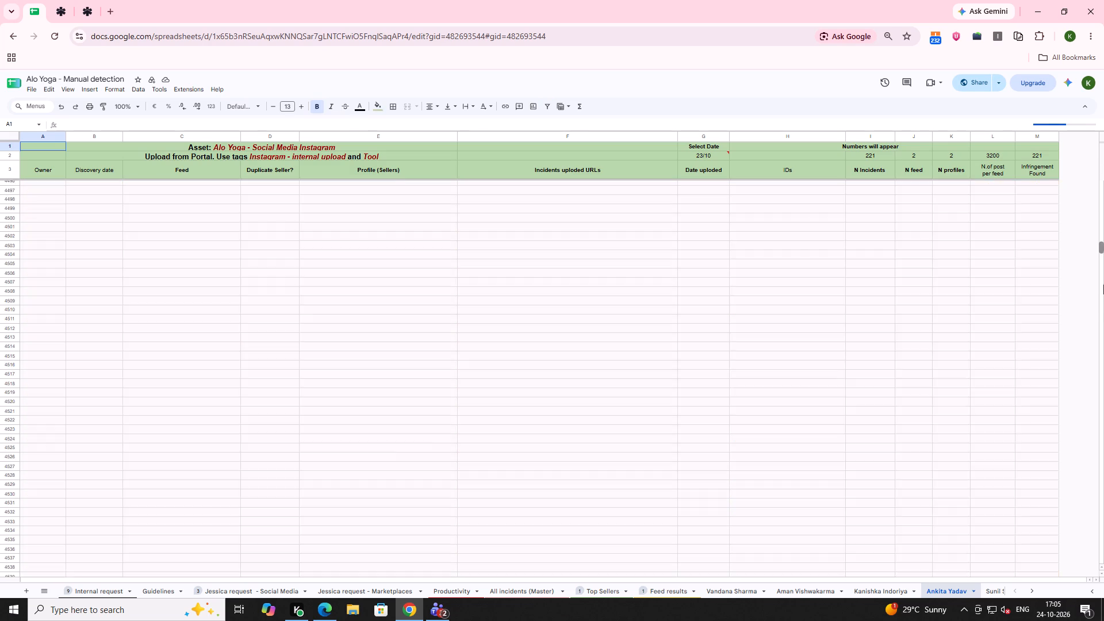
drag(1103, 285, 1103, 389)
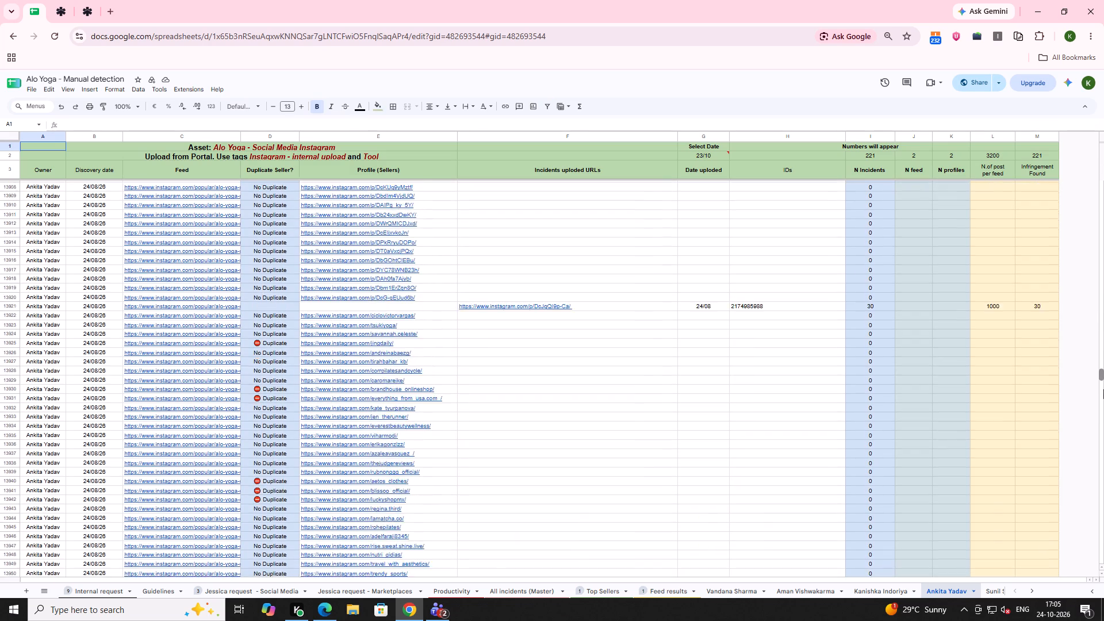
drag(1103, 389, 1096, 471)
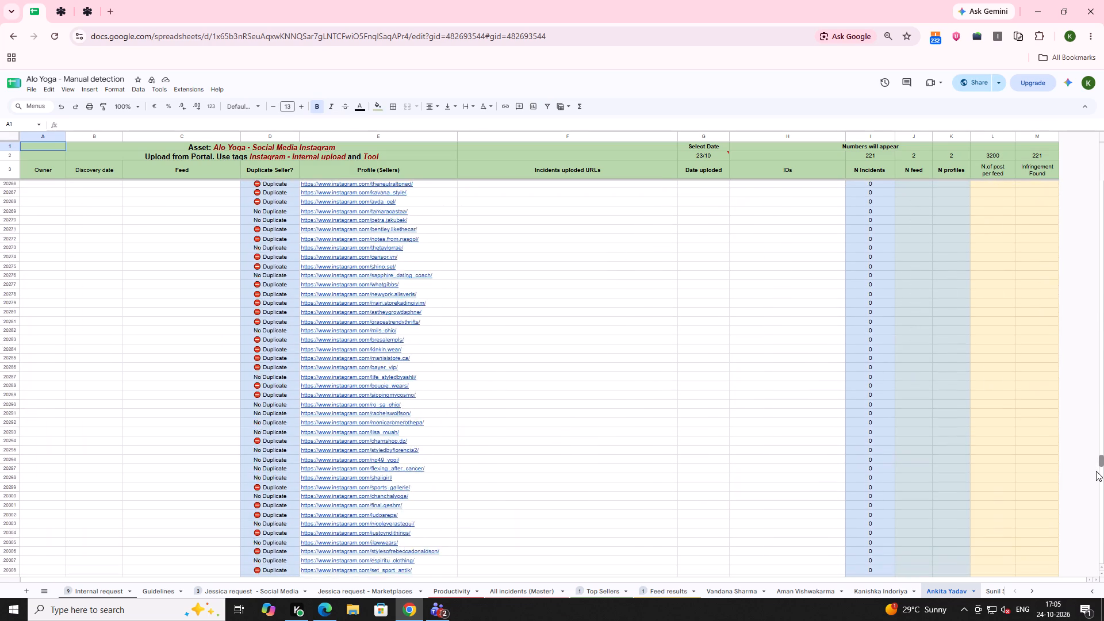
drag(1096, 471, 1094, 540)
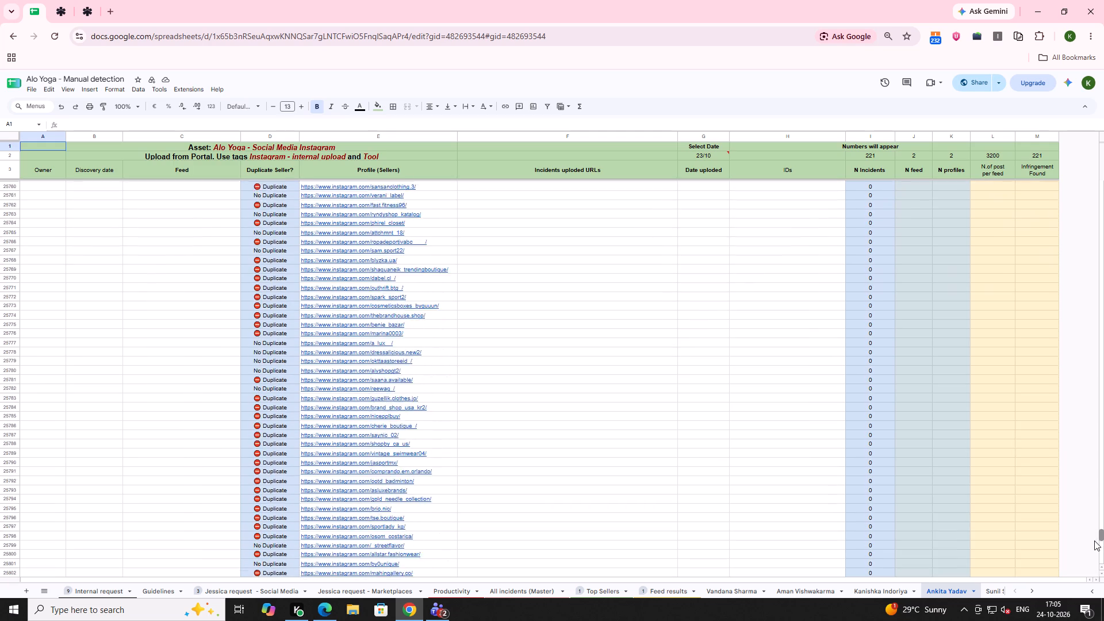
drag(1094, 540, 1094, 561)
triple_click(36, 565)
triple_click(36, 565)
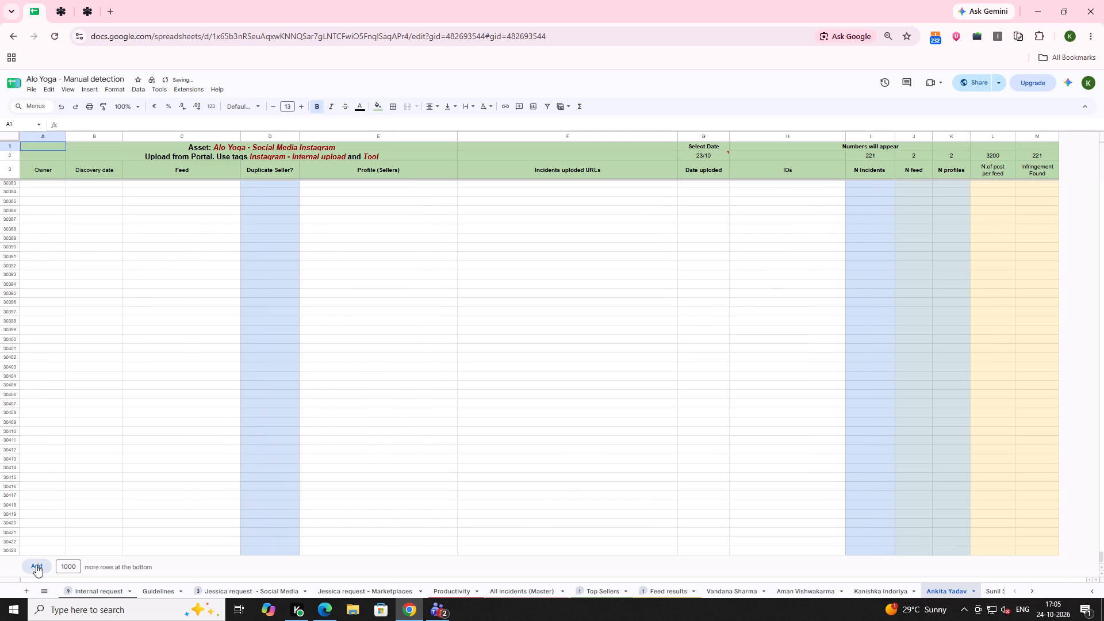
double_click(36, 565)
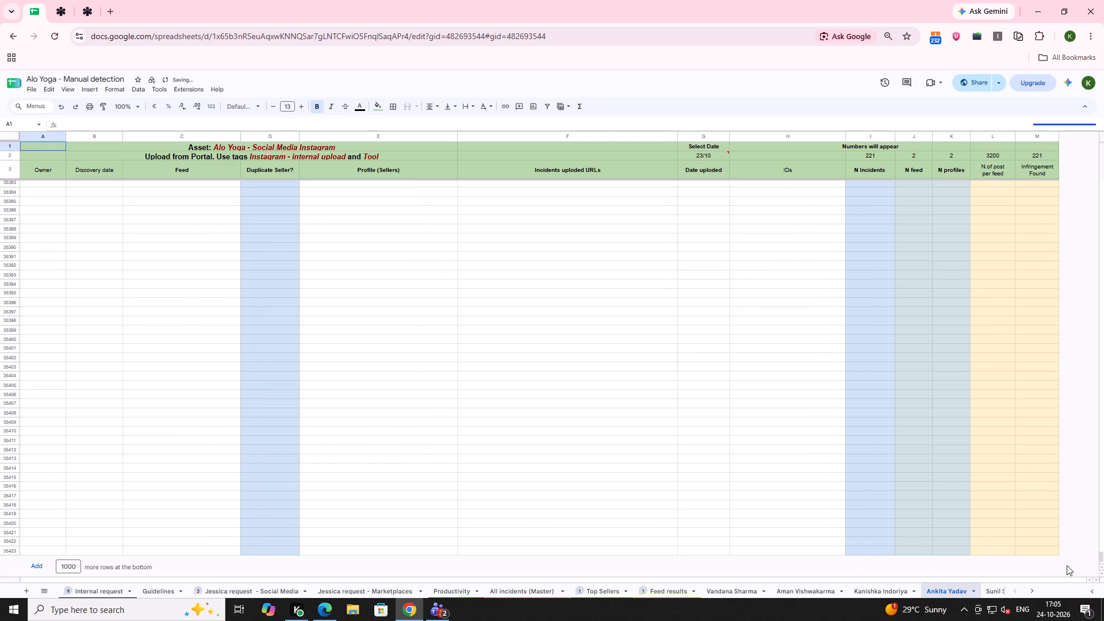
Copy the owner name from the last completed entry, row 27196, into row 27198, leaving the owner cell in row 27197 blank.
drag(1103, 560, 1103, 519)
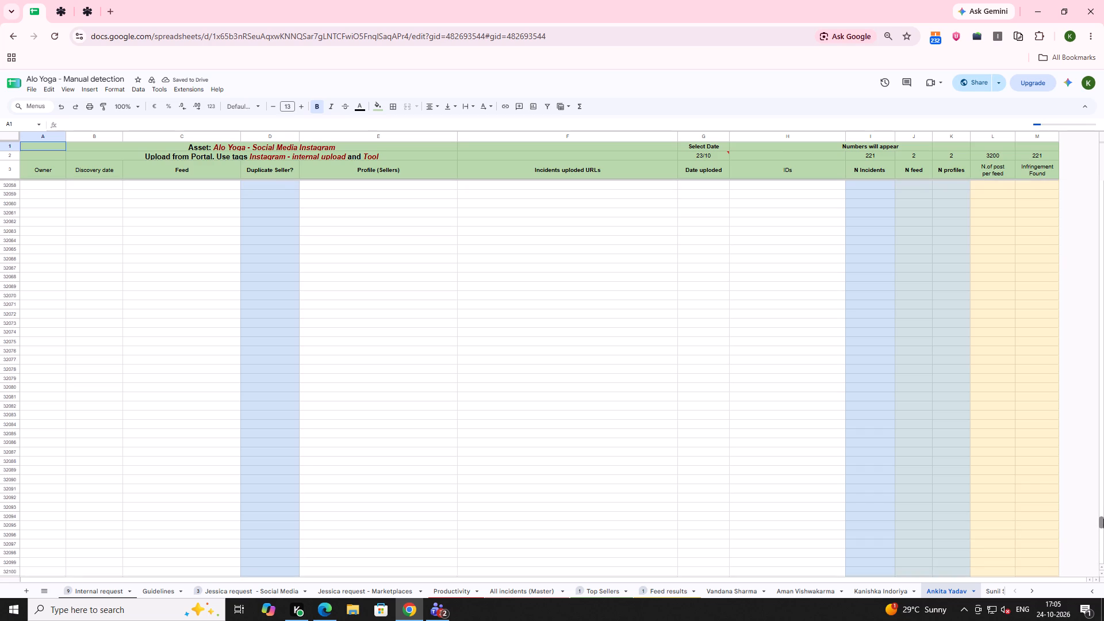
drag(1103, 519, 1090, 473)
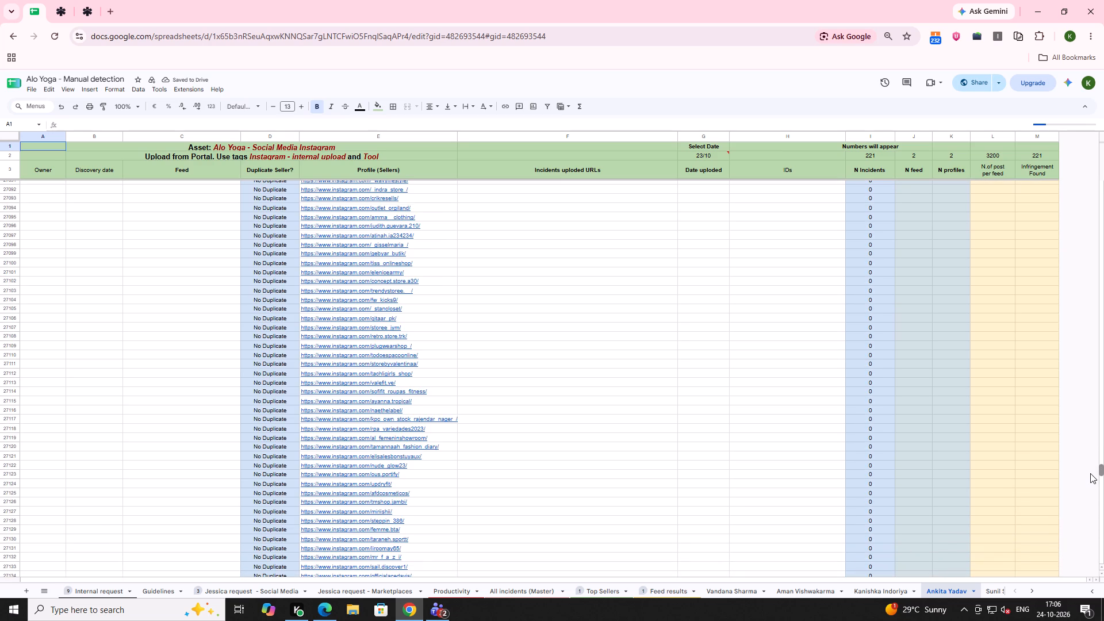
drag(1090, 473, 1093, 480)
scroll(646, 481, up, 4)
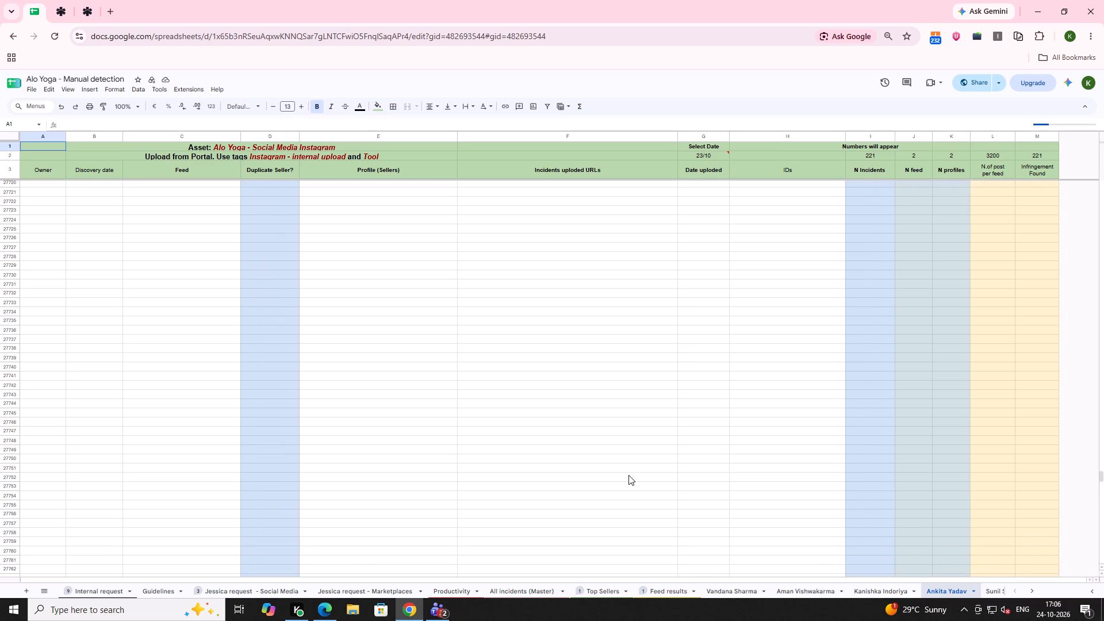
scroll(628, 475, up, 20)
scroll(628, 475, up, 18)
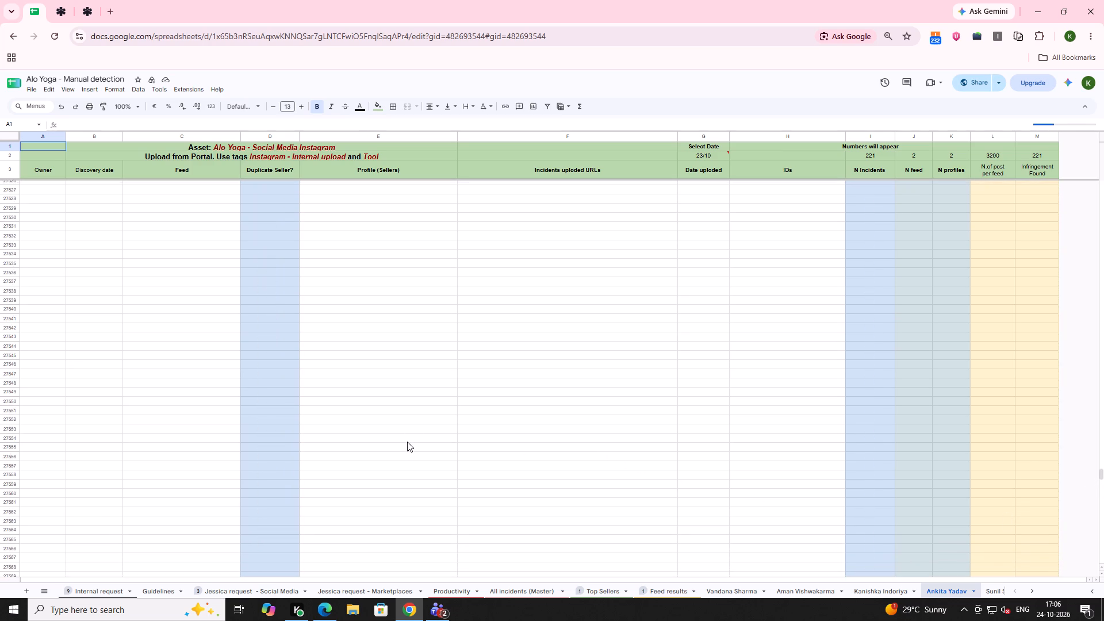
scroll(407, 442, up, 20)
scroll(407, 442, up, 20)
scroll(407, 442, up, 2)
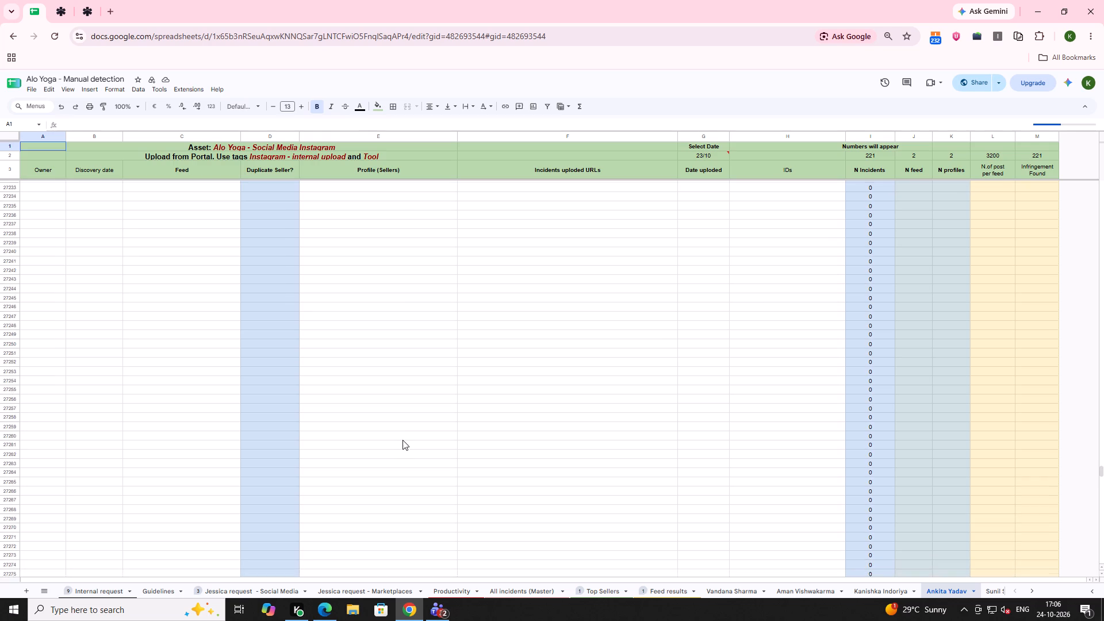
scroll(402, 440, up, 14)
scroll(402, 440, down, 8)
scroll(402, 440, up, 2)
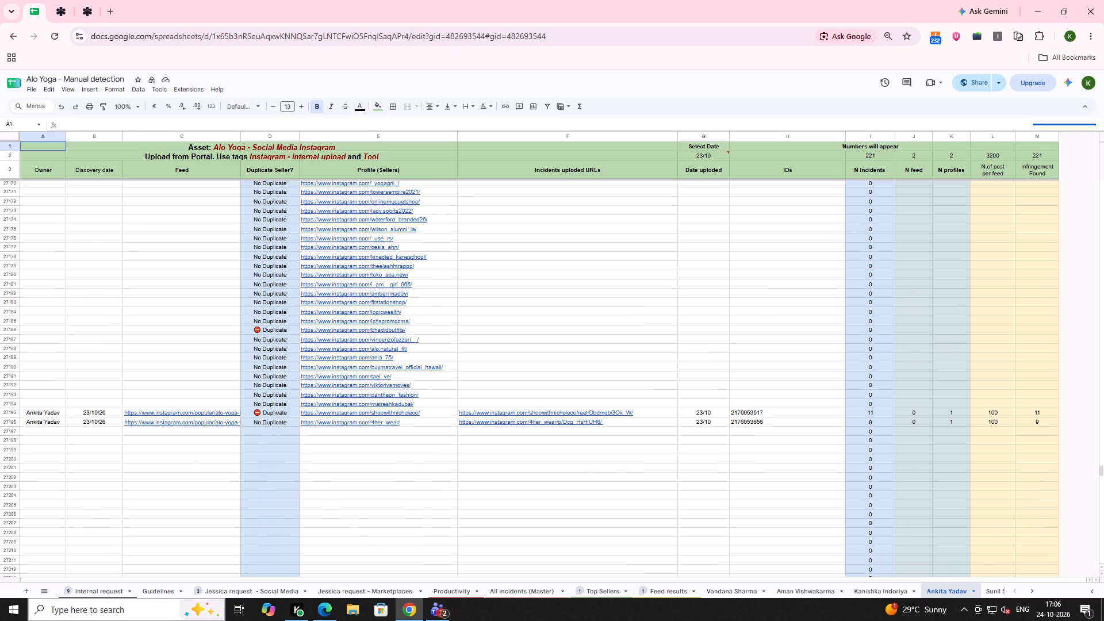
click(45, 424)
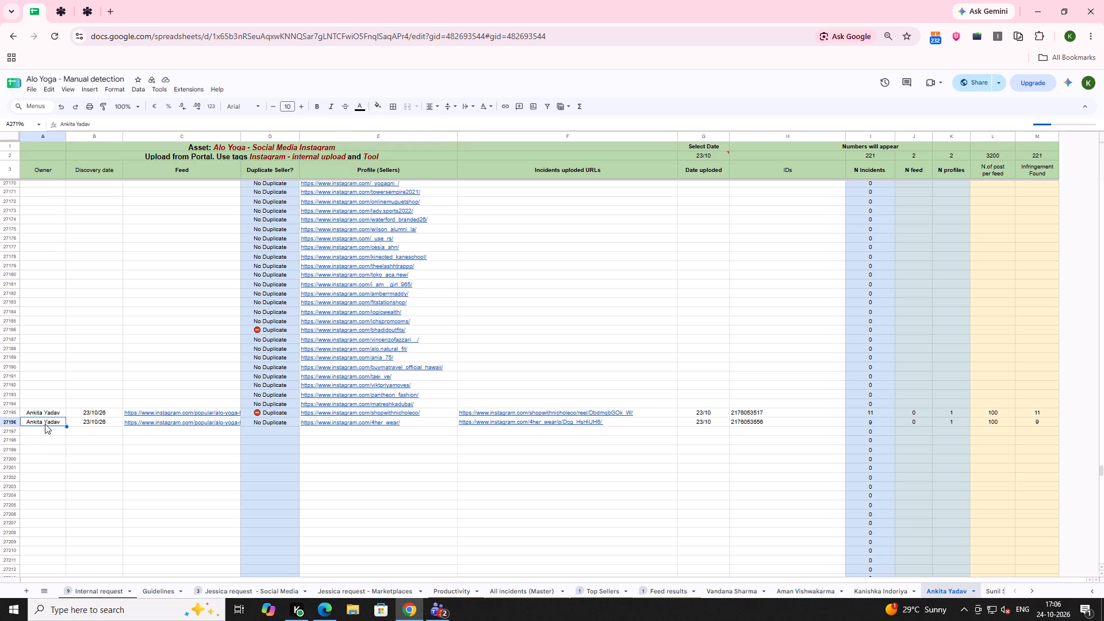
key(shift+Down)
key(shift+Down)
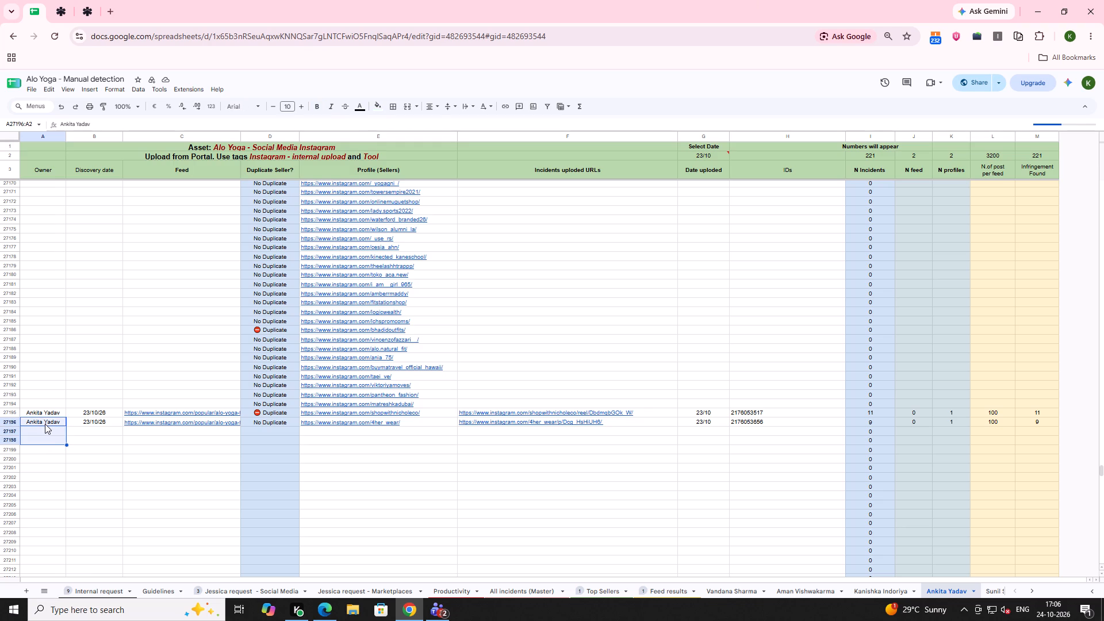
key(ctrl+d)
click(48, 431)
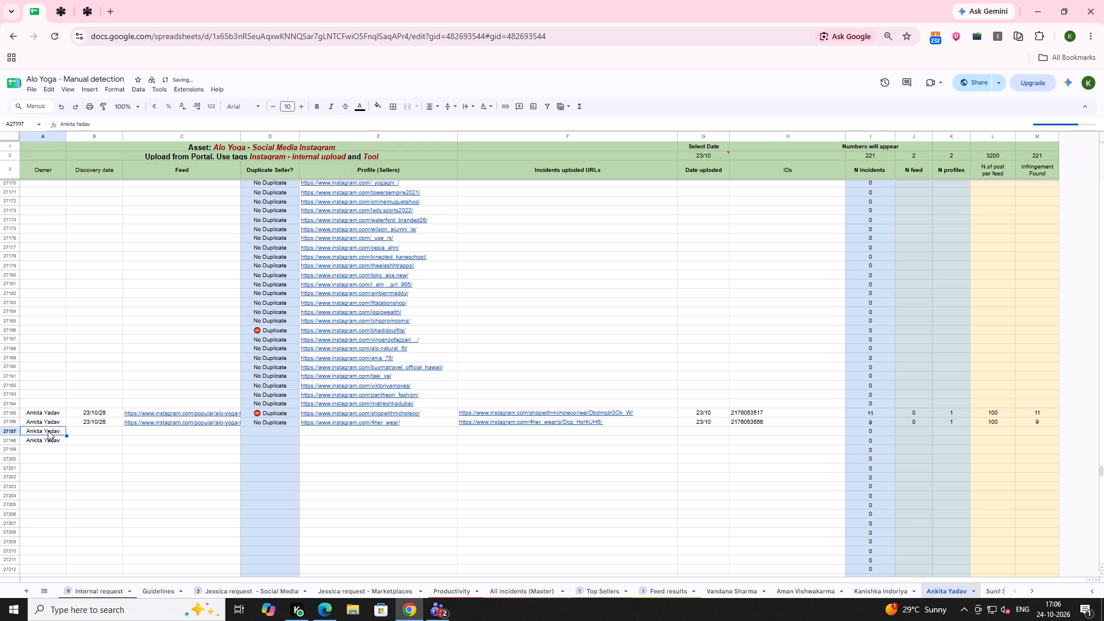
key(BackSpace)
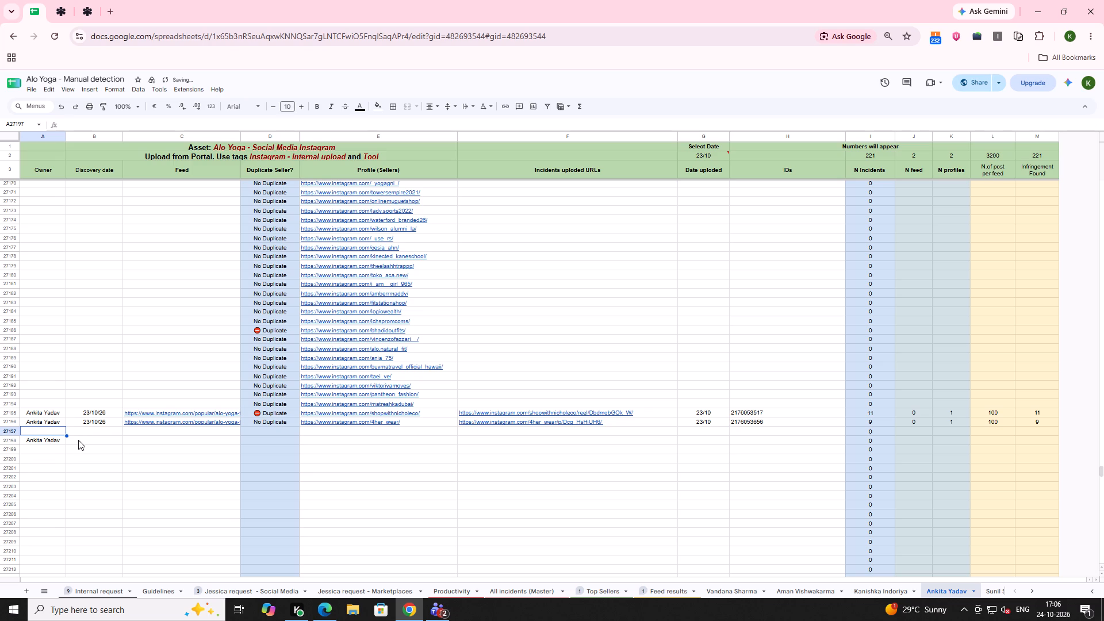
Enter the discovery date 24/10/26 and paste the copied alo-yoga-grey feed link in row 27198.
click(78, 438)
key(ctrl+semicolon)
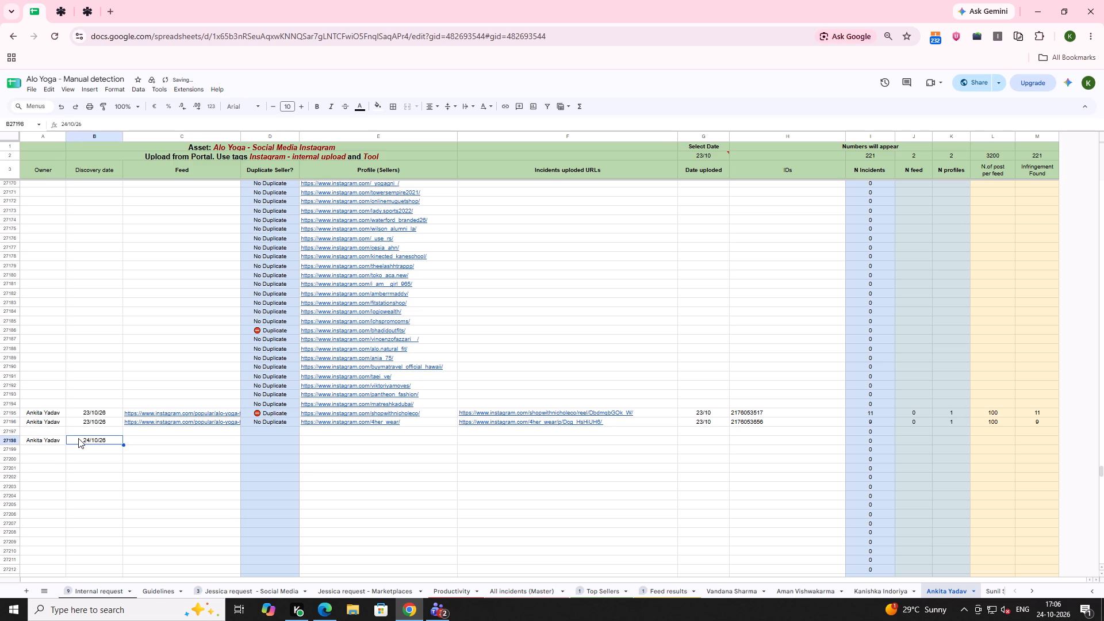
click(133, 437)
key(ctrl+v)
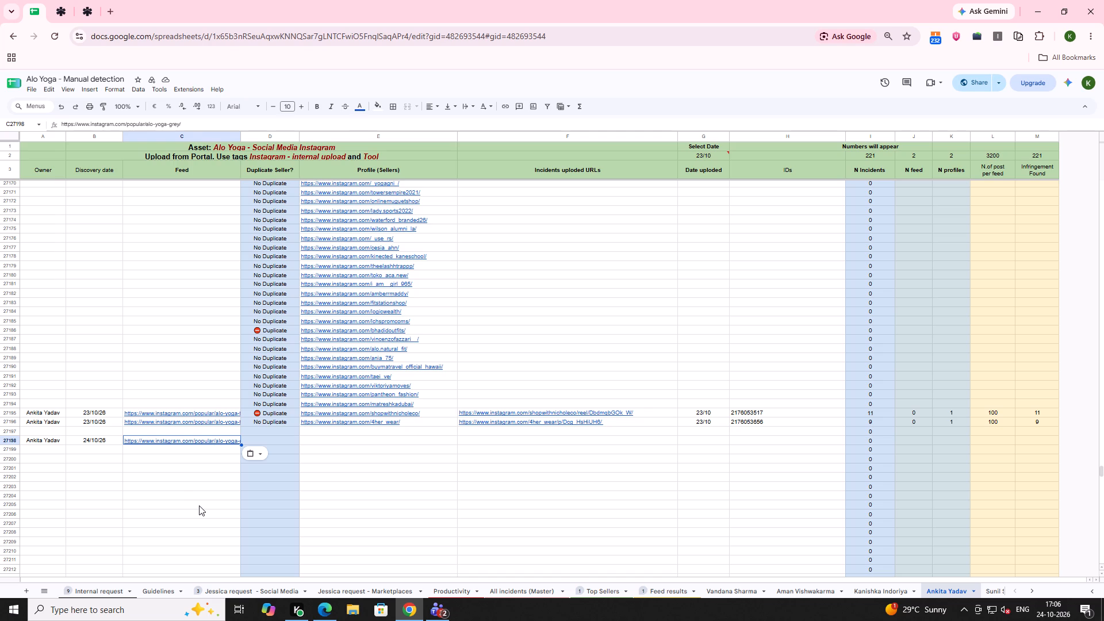
Copy the alo-yoga-grey post links C3:C126 from FEED DATA in Edge into row 27198's single Incidents uploaded URLs cell in Chrome.
scroll(199, 505, up, 2)
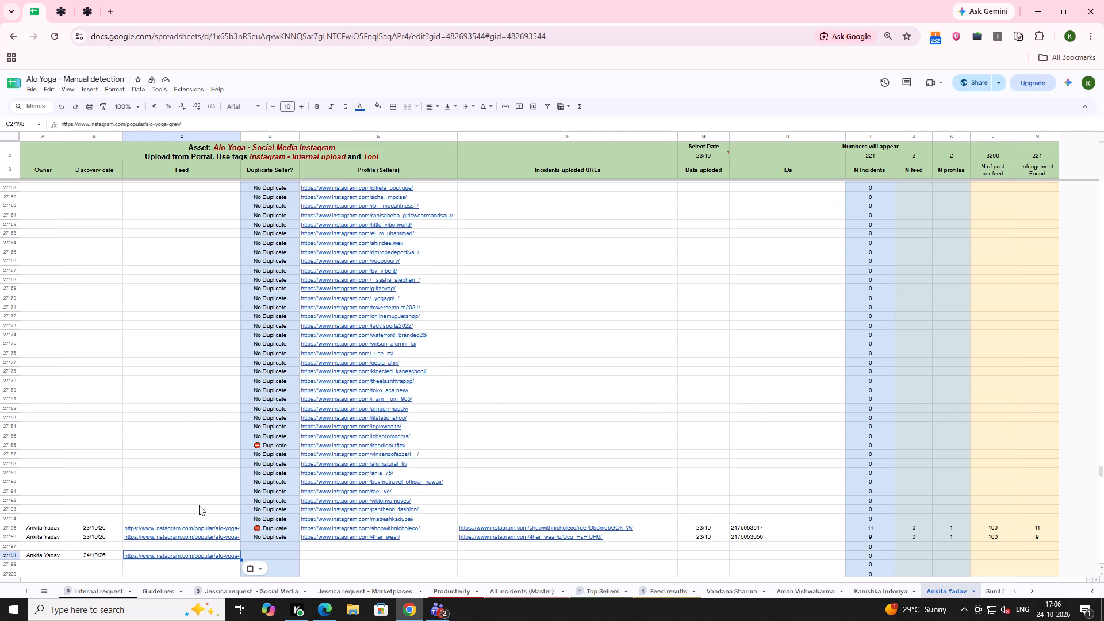
scroll(259, 491, down, 3)
click(319, 382)
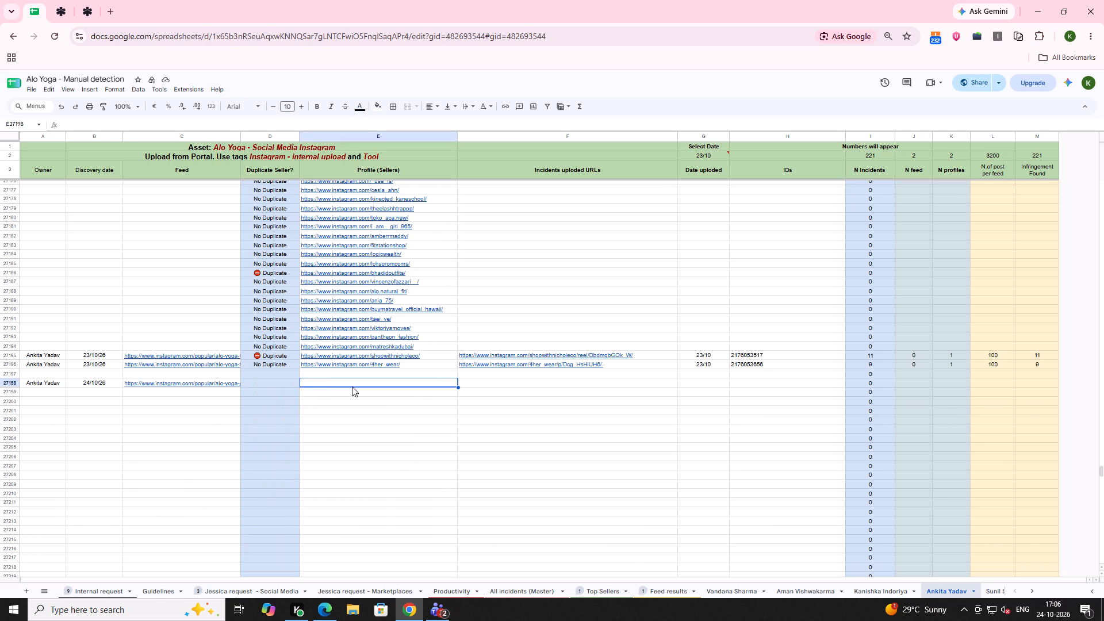
double_click(473, 383)
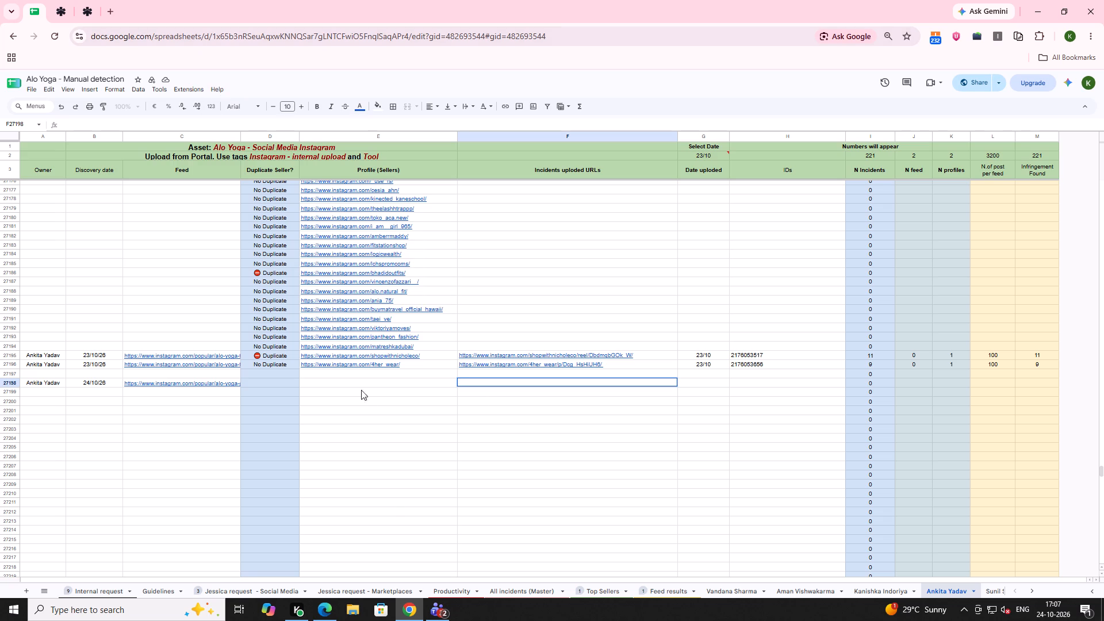
key(alt+Tab)
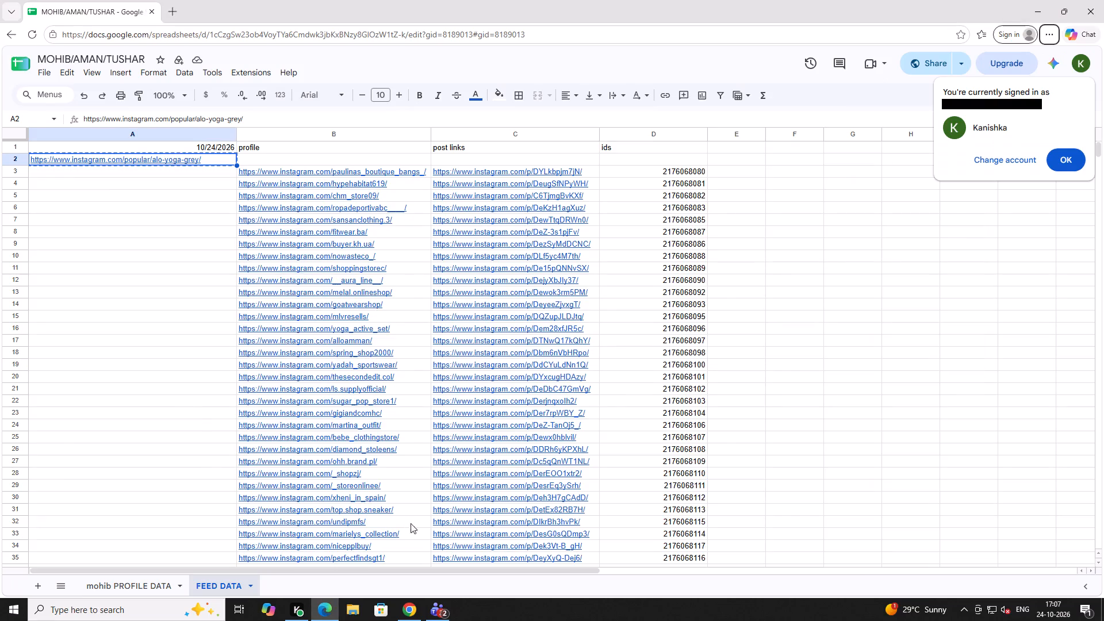
scroll(356, 421, up, 11)
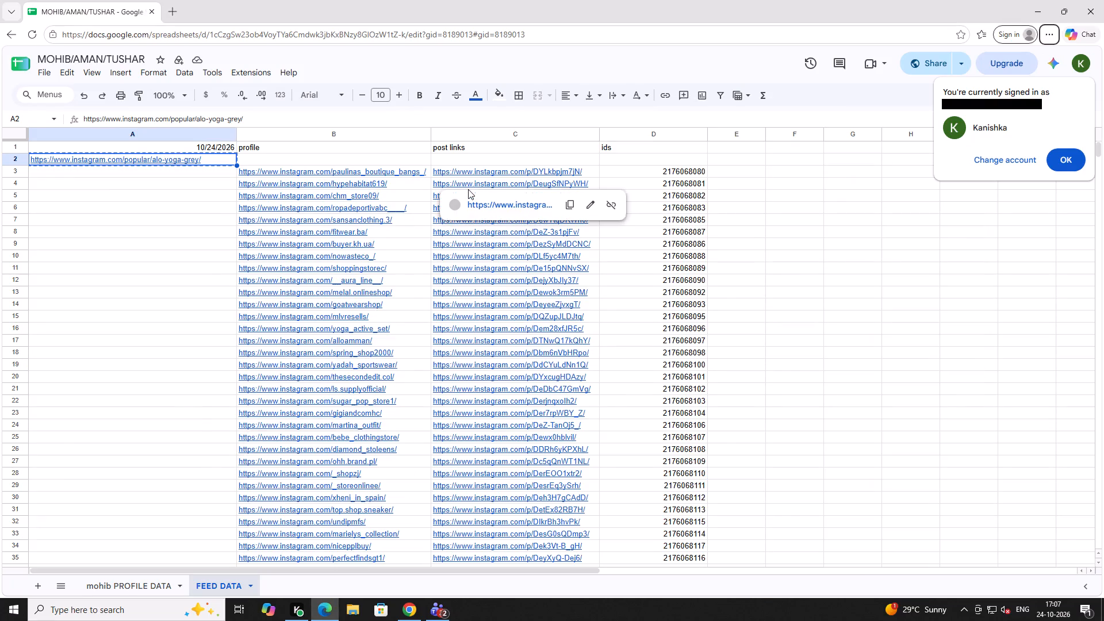
click(464, 171)
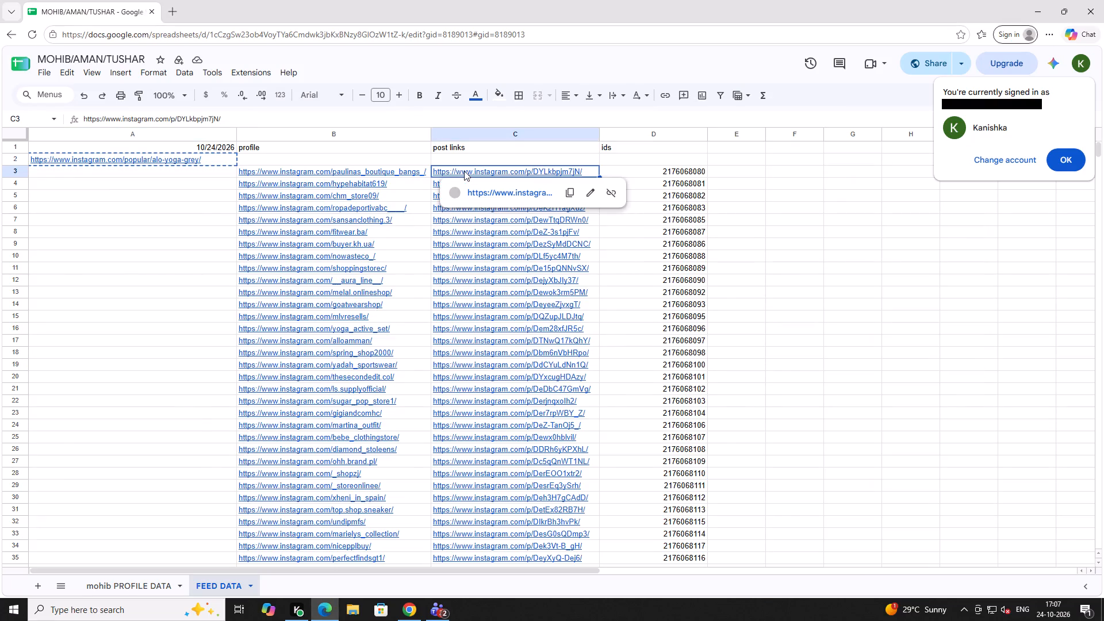
key(ctrl+shift+Down)
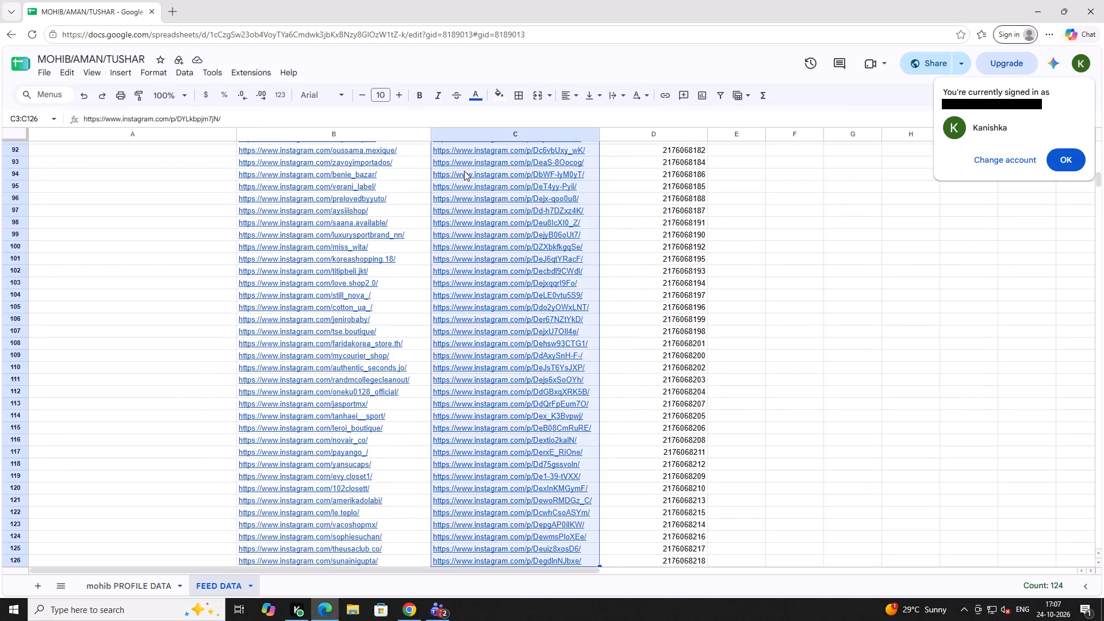
scroll(540, 299, down, 5)
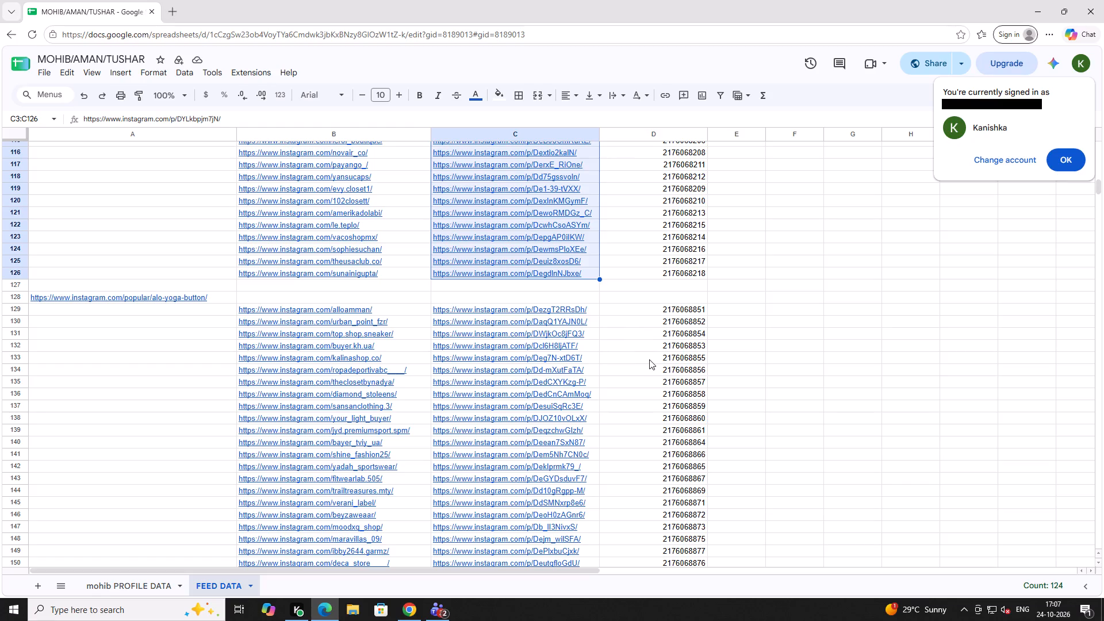
key(ctrl+c)
key(ctrl+c)
key(alt+Tab)
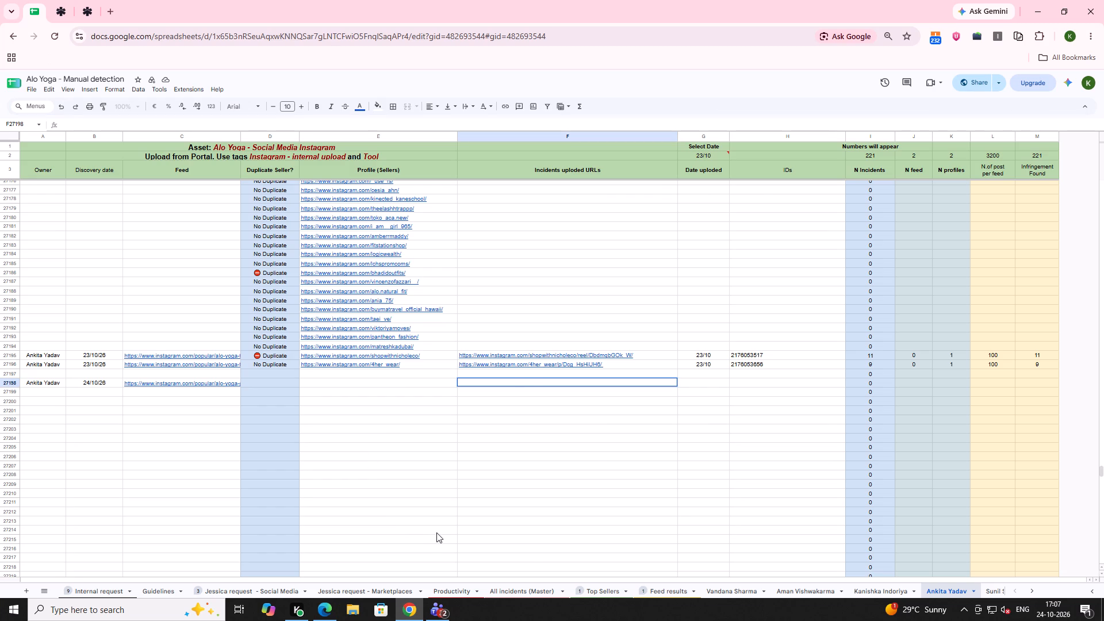
key(ctrl+v)
Copy the IDs D3:D126 from FEED DATA in Edge, switching the selection summary to Count, into row 27198's single IDs cell in Chrome.
double_click(739, 383)
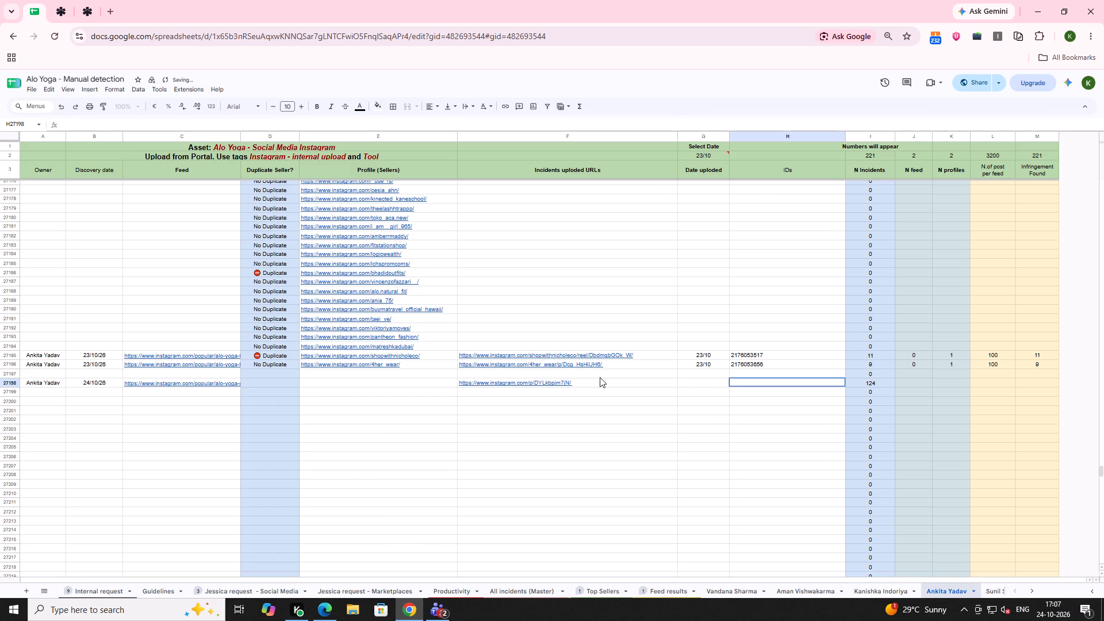
key(alt+Tab)
scroll(952, 296, up, 7)
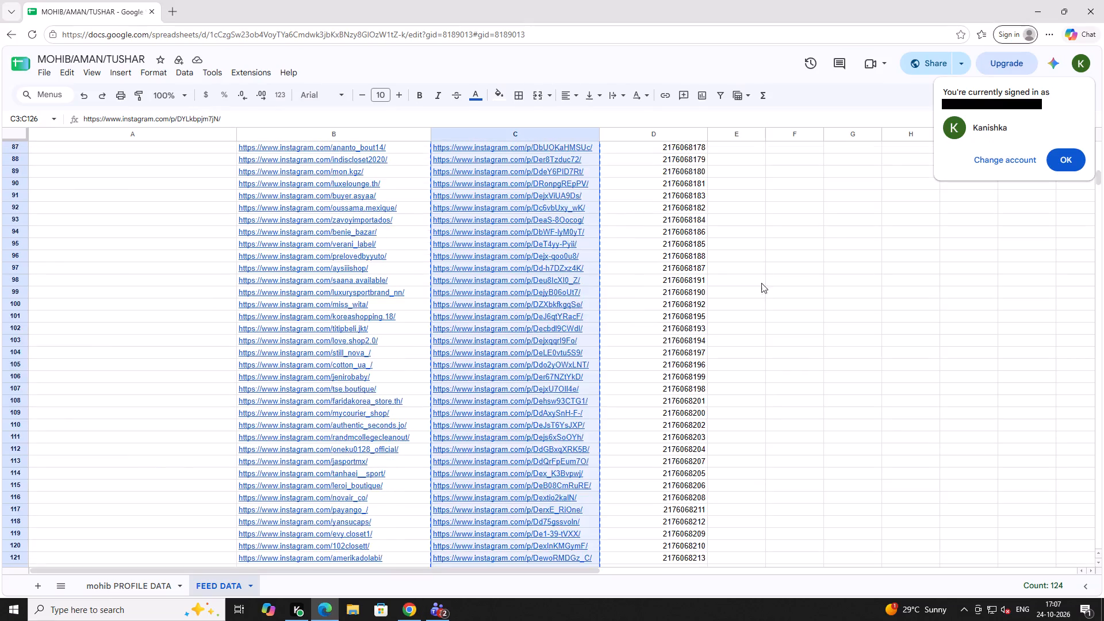
scroll(761, 283, up, 20)
scroll(761, 283, up, 4)
click(668, 171)
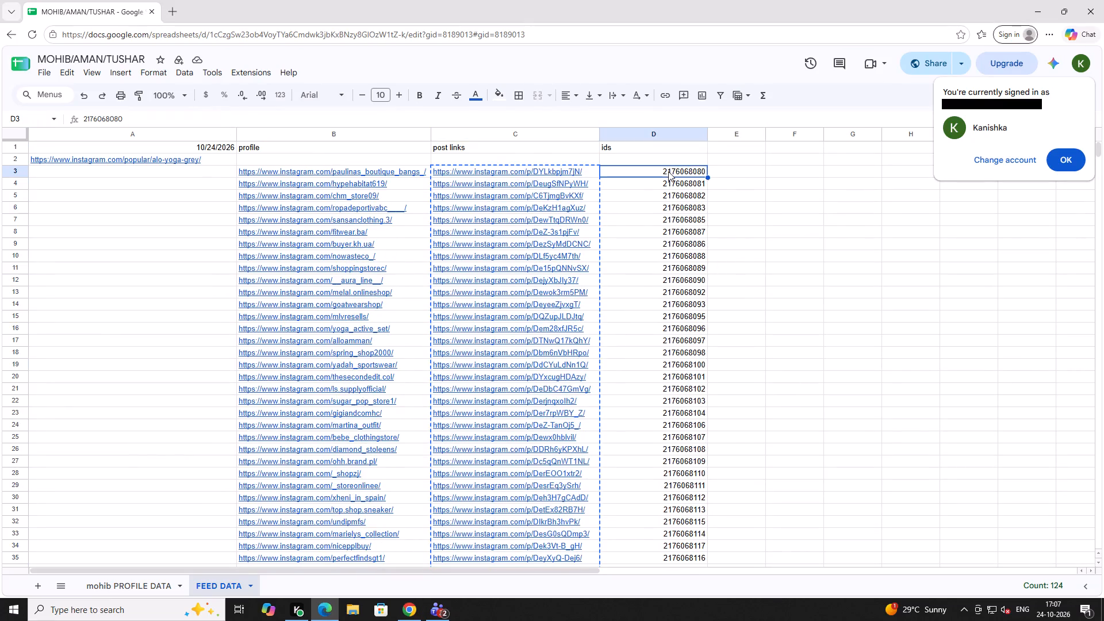
key(ctrl+shift+Down)
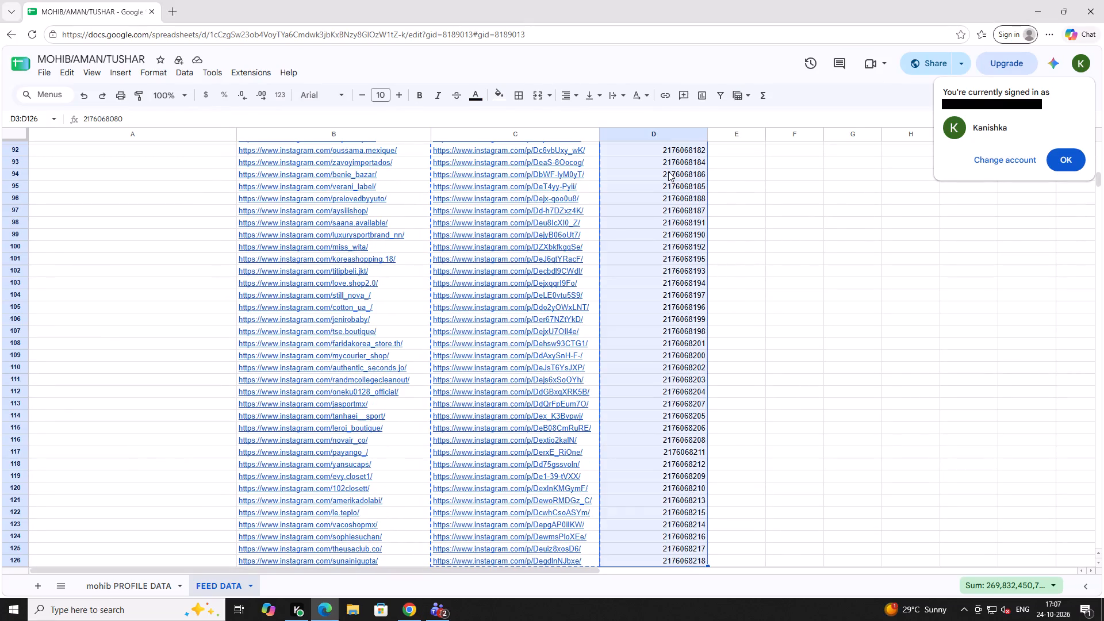
scroll(892, 497, down, 5)
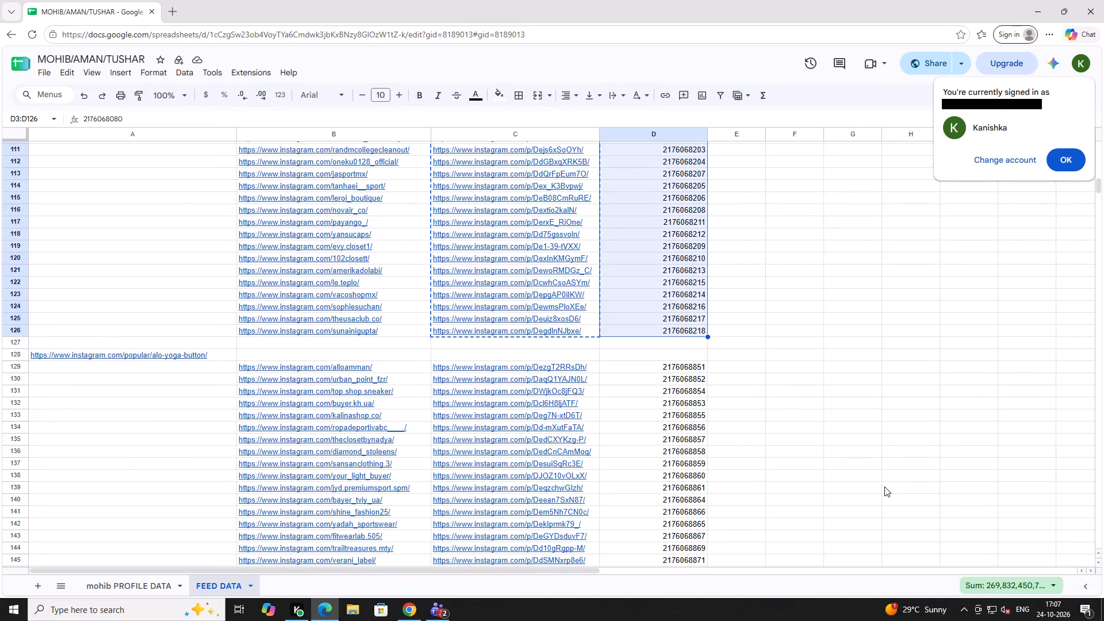
scroll(884, 486, up, 1)
click(1026, 580)
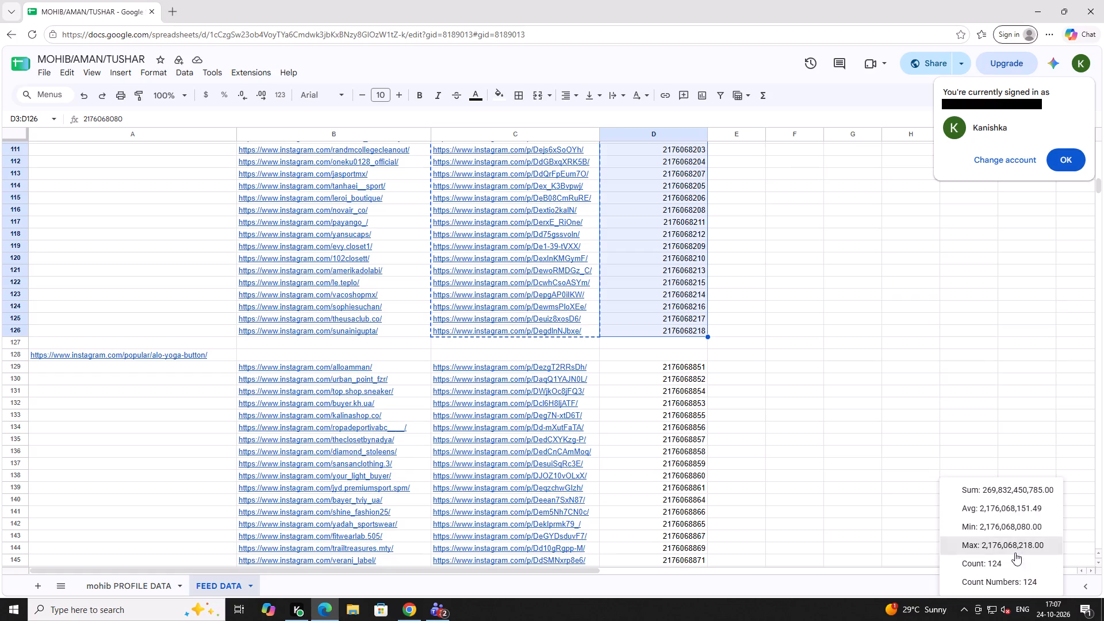
click(1015, 565)
key(ctrl+c)
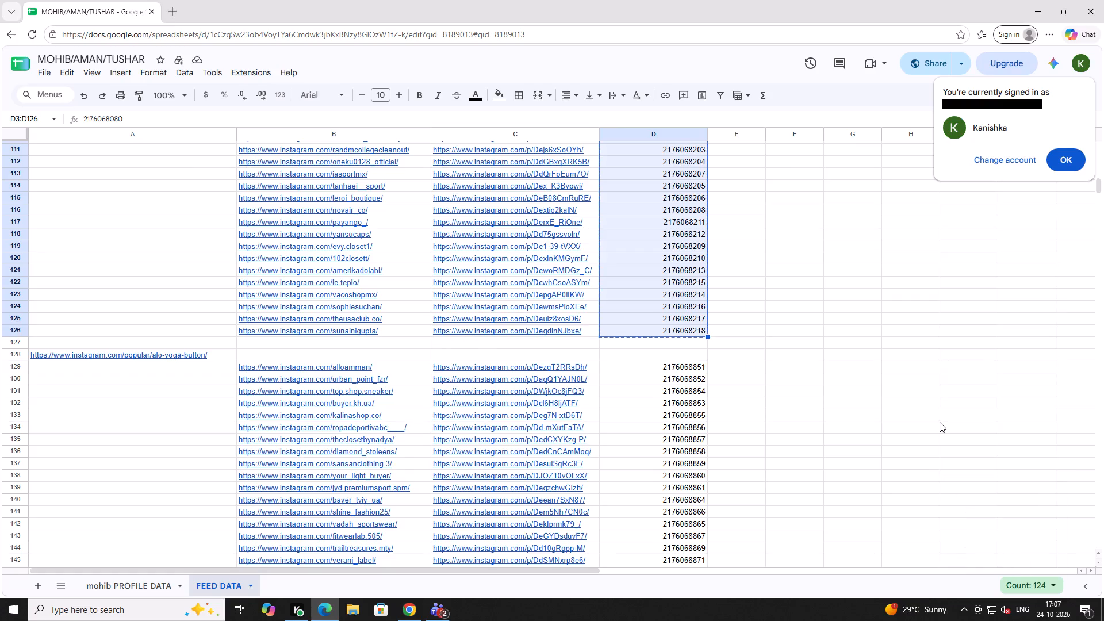
key(alt+Tab)
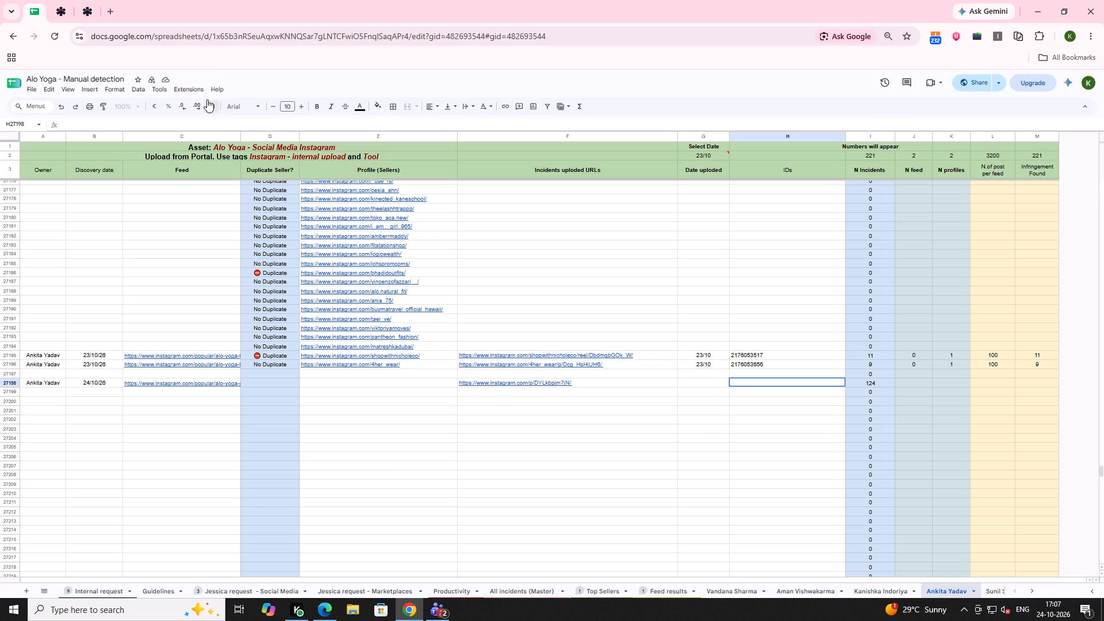
key(ctrl+v)
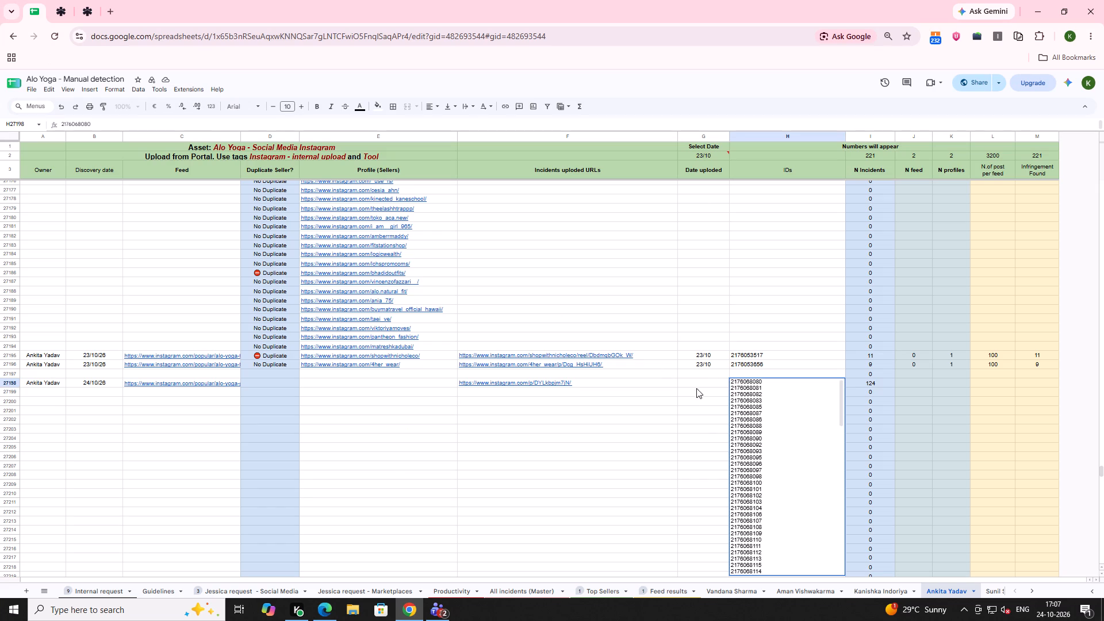
Enter the current date, 24/10, as the Date uploaded in row 27198.
click(696, 385)
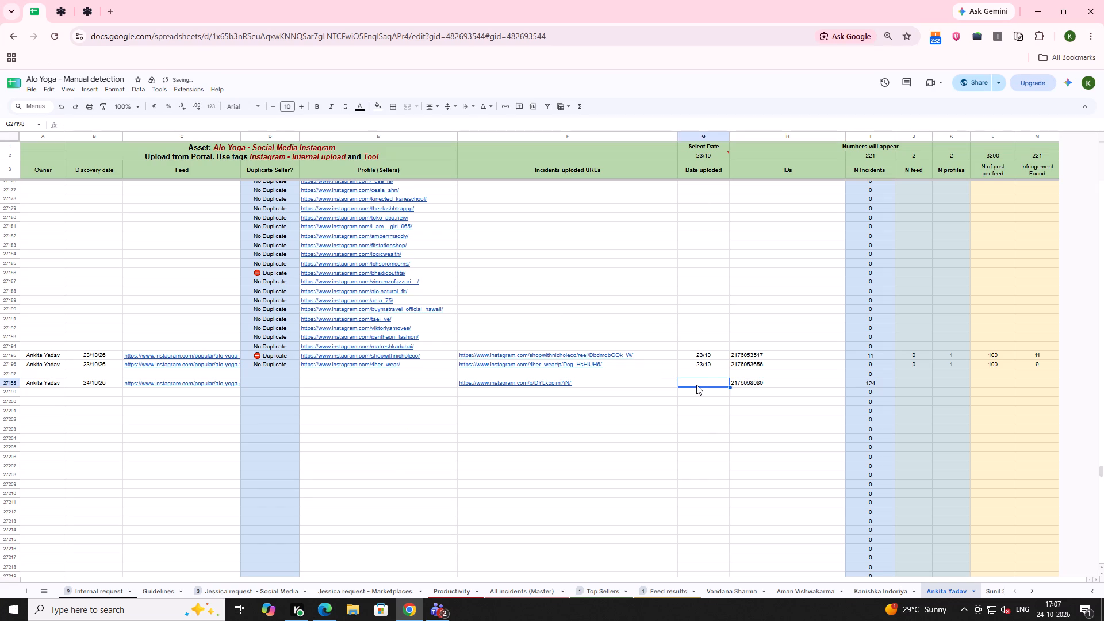
key(ctrl+semicolon)
Enter row 27198's counts: 1000 posts per feed, 124 infringements found, 1 feed and 0 profiles.
click(987, 382)
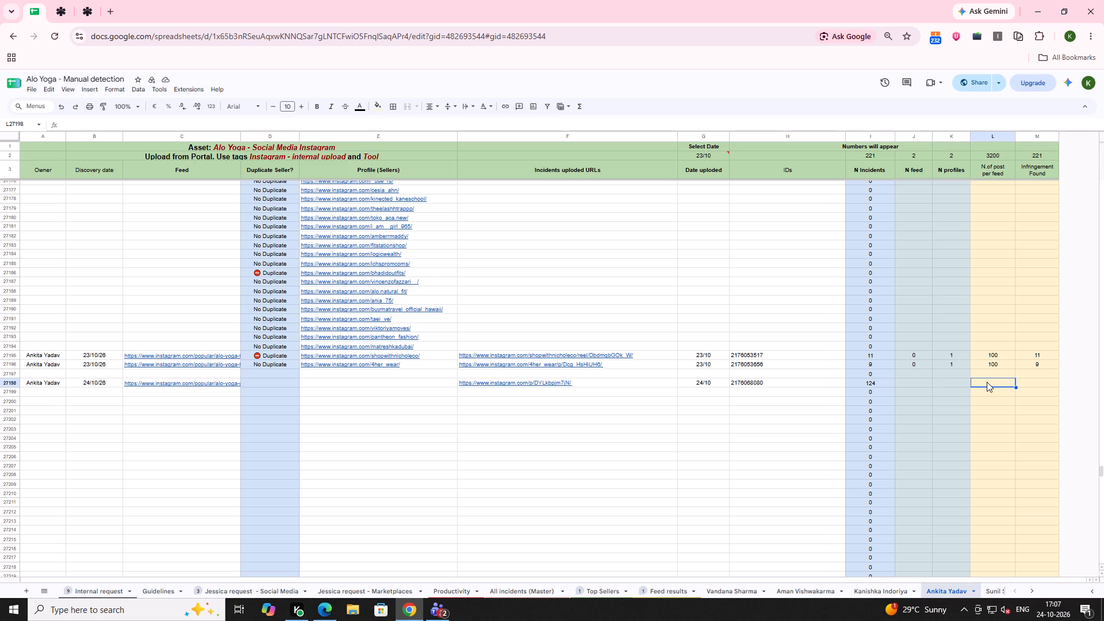
text(1000)
key(Right)
text(124)
key(Left)
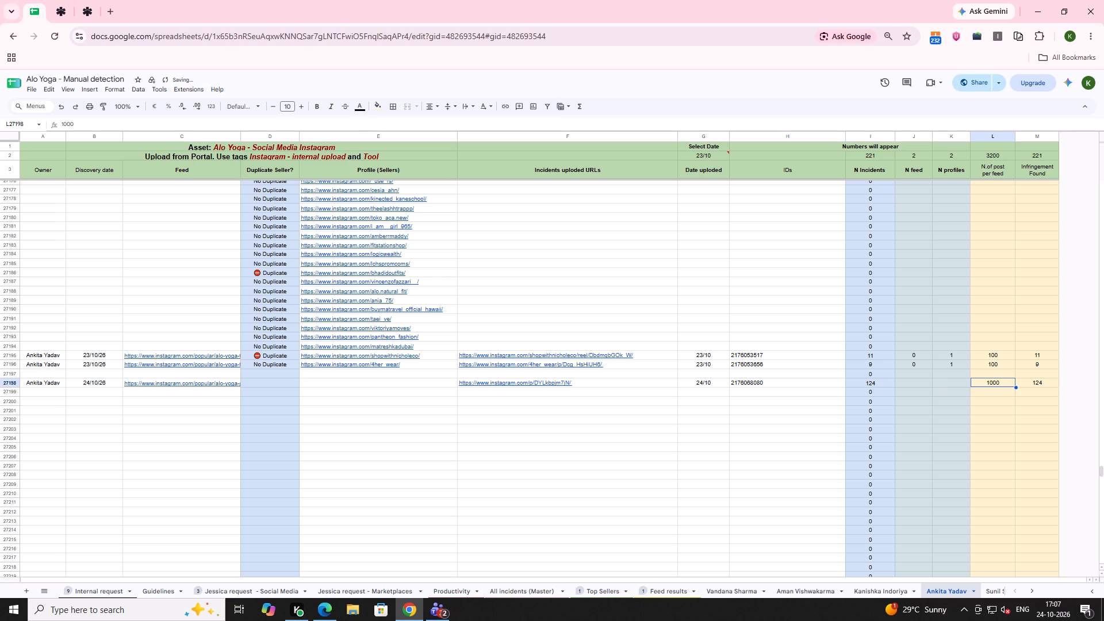
click(909, 383)
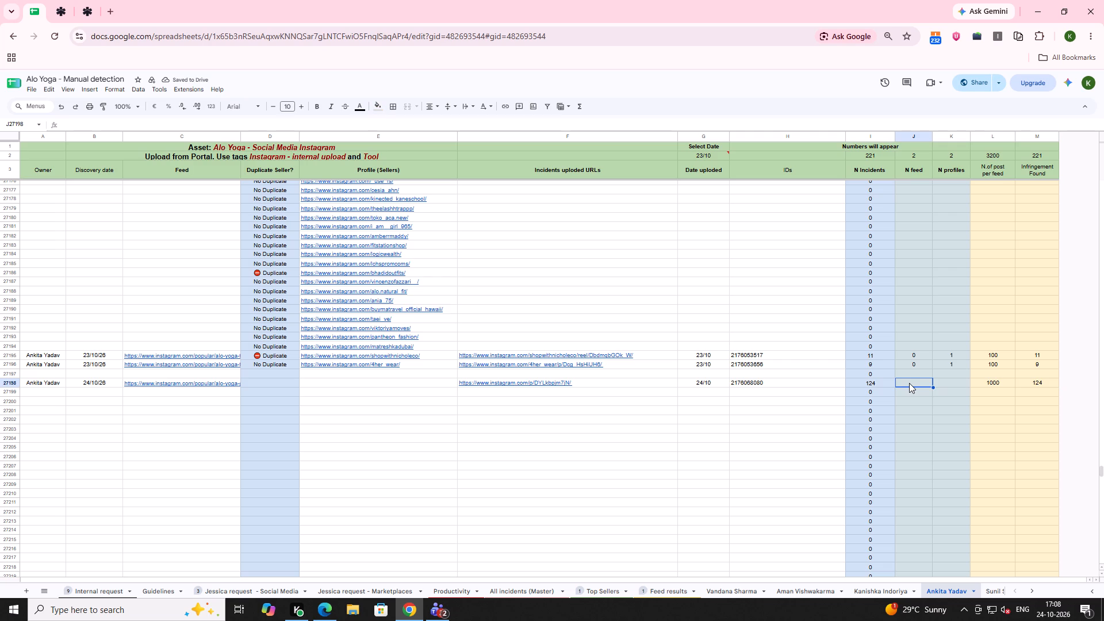
key(Left)
click(909, 383)
key(1)
click(944, 379)
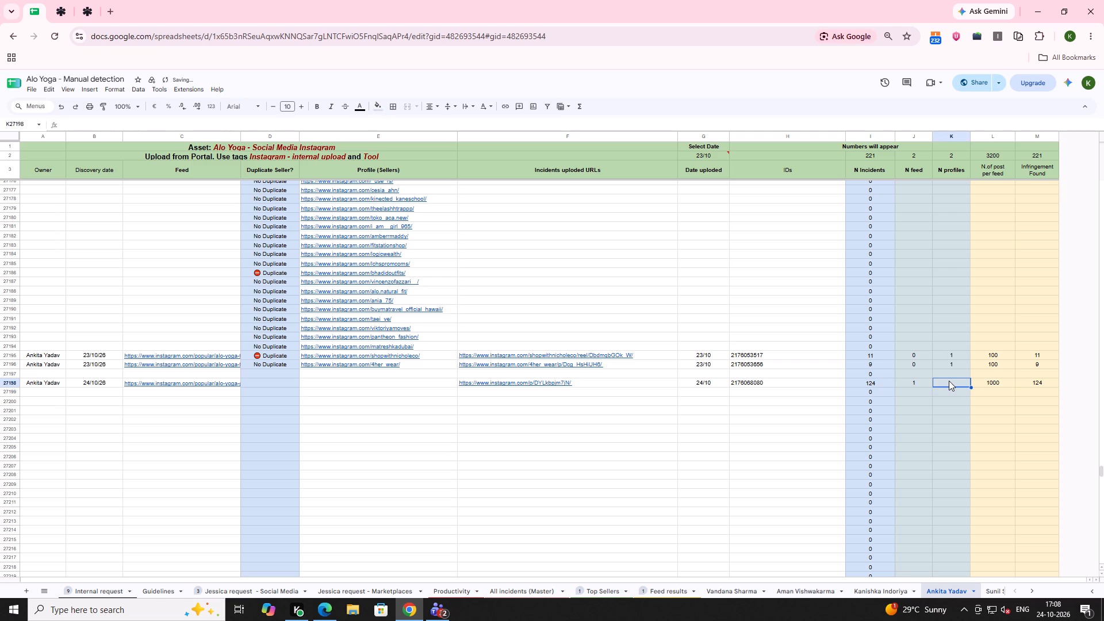
key(0)
key(Right)
Copy the profile links from the tracking spreadsheet in Edge into the Profile (Sellers) column, starting at row 27199.
scroll(949, 381, up, 20)
scroll(949, 381, up, 1)
scroll(949, 381, down, 12)
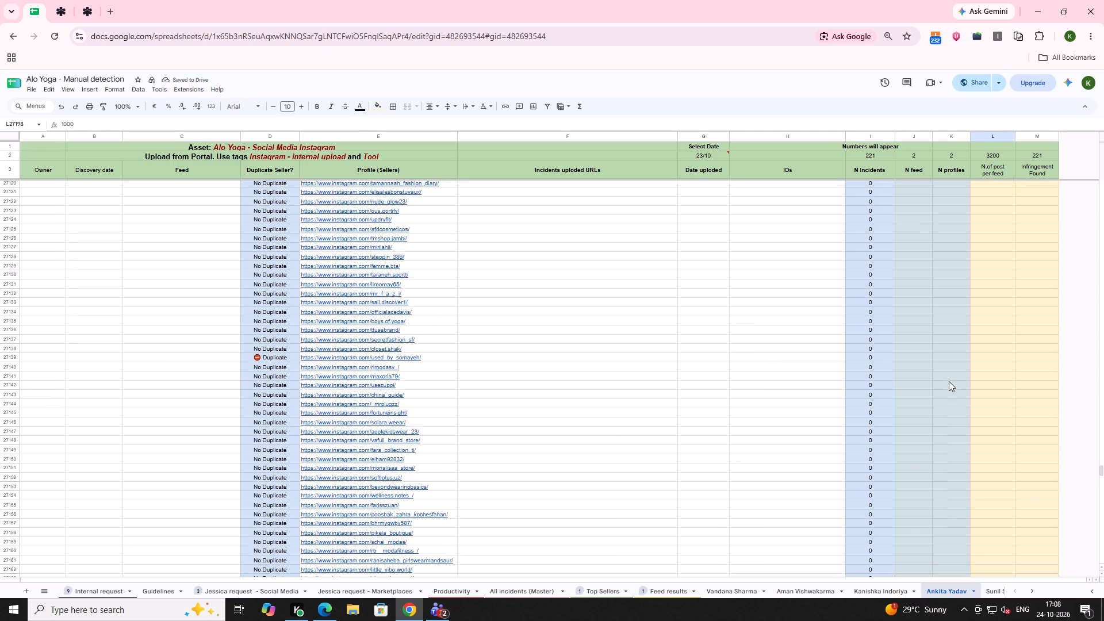
scroll(949, 381, down, 16)
scroll(949, 381, up, 5)
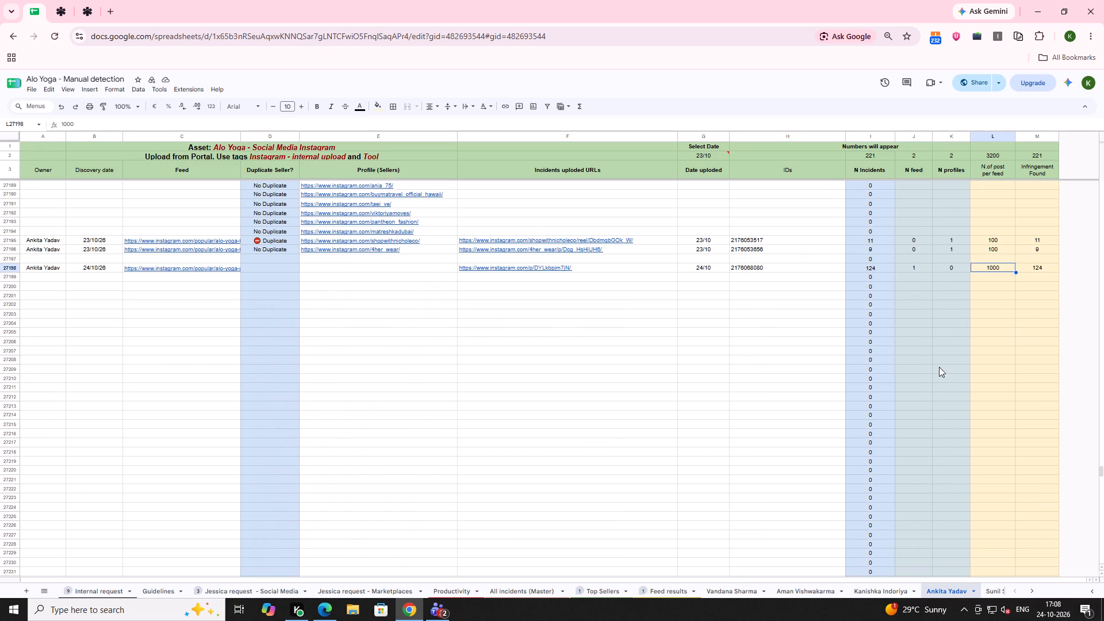
click(309, 279)
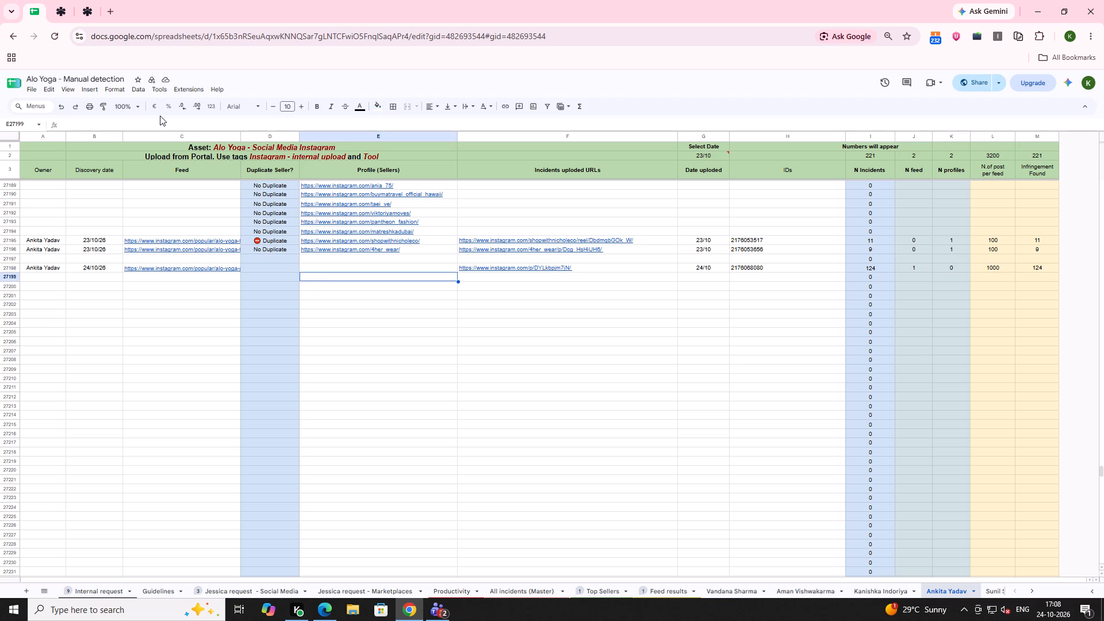
key(alt+Tab)
scroll(466, 276, up, 9)
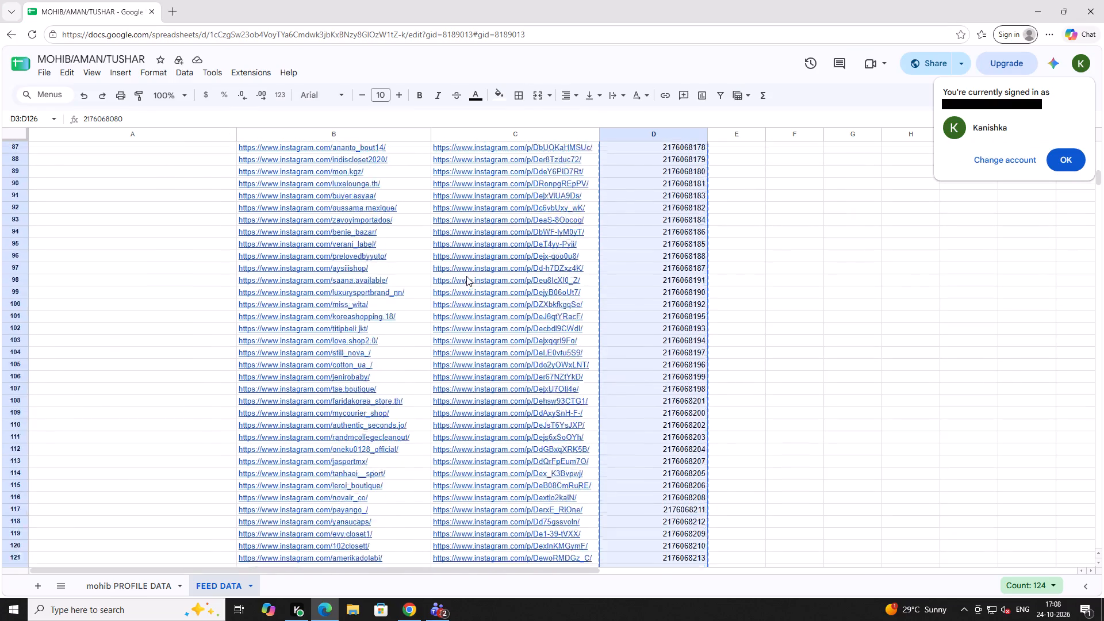
Copy all the profile links from FEED DATA in Edge and paste them into Chrome's Profile (Sellers) column from row 27199.
scroll(466, 276, up, 20)
scroll(466, 276, up, 9)
click(342, 171)
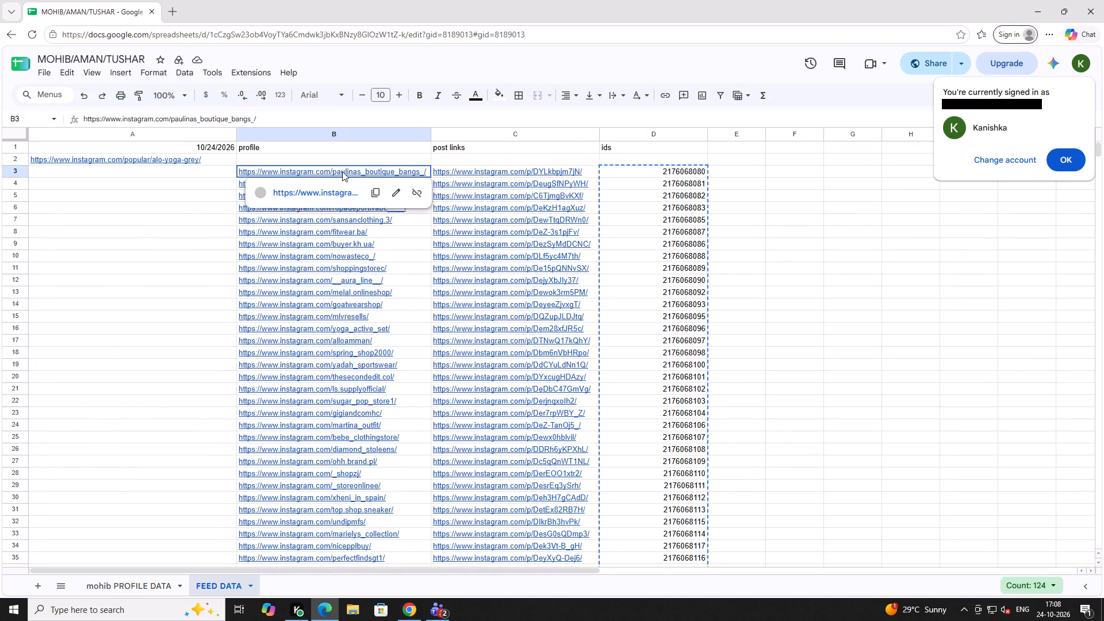
key(ctrl+shift+Down)
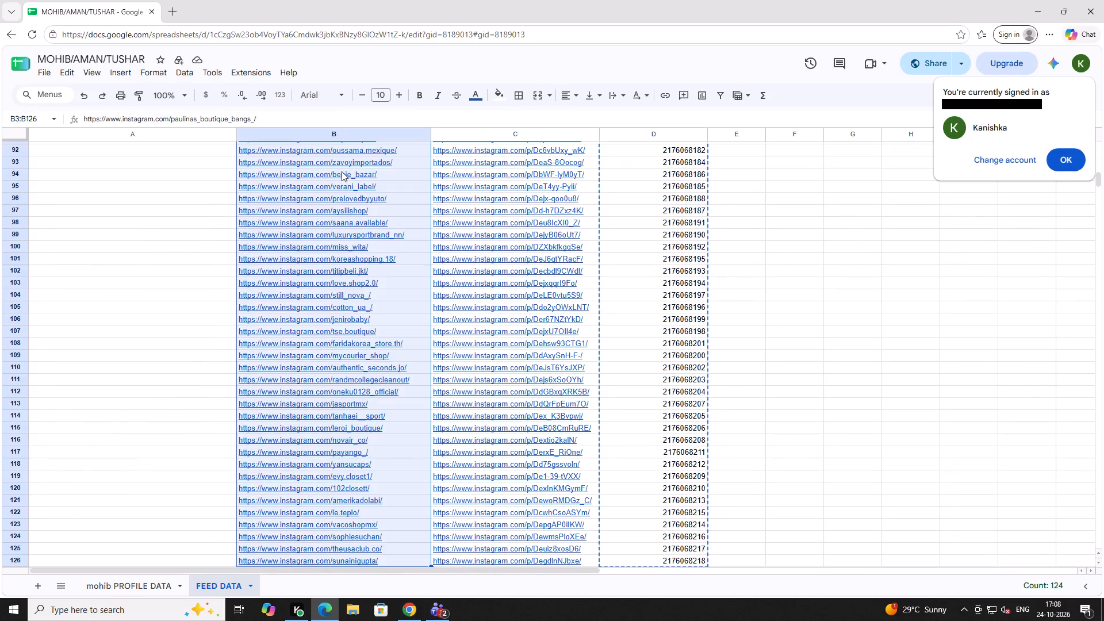
key(ctrl+c)
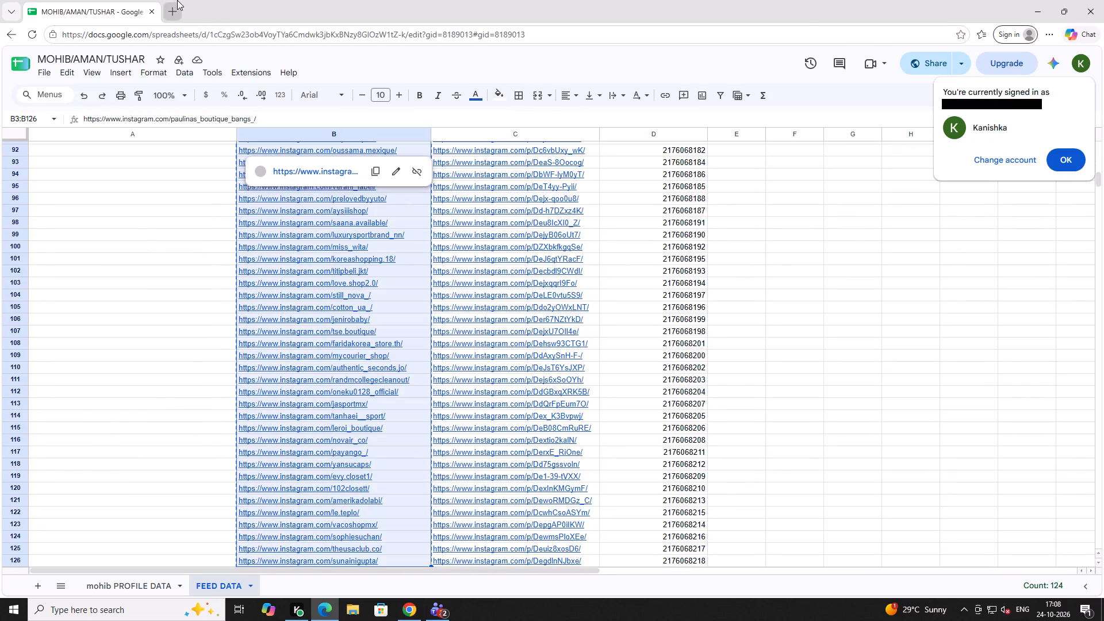
key(alt+Tab)
key(ctrl+v)
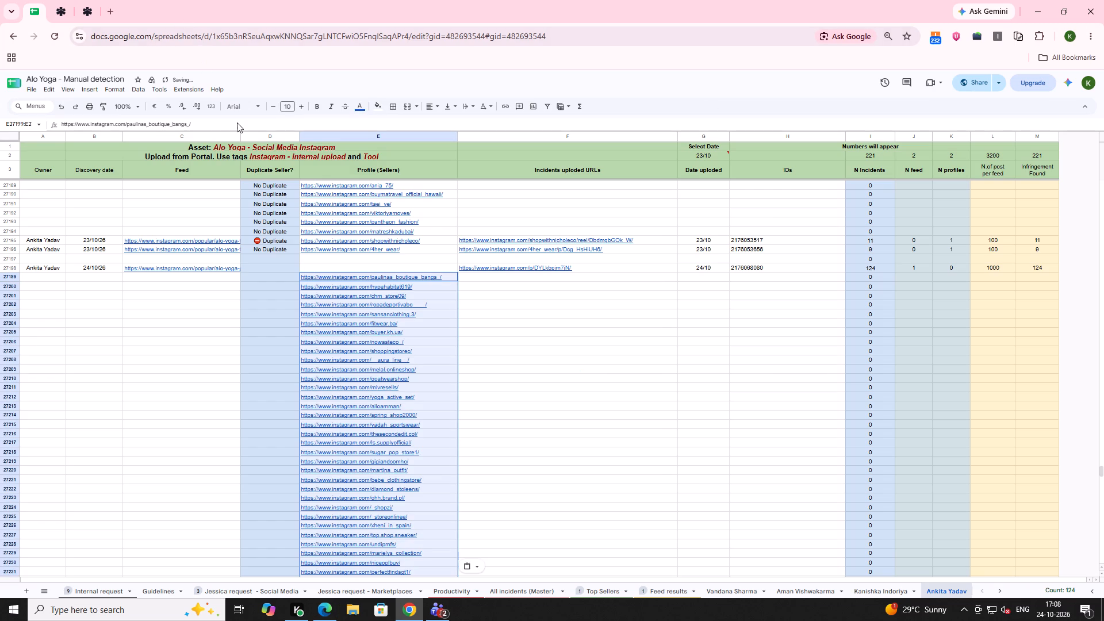
click(582, 330)
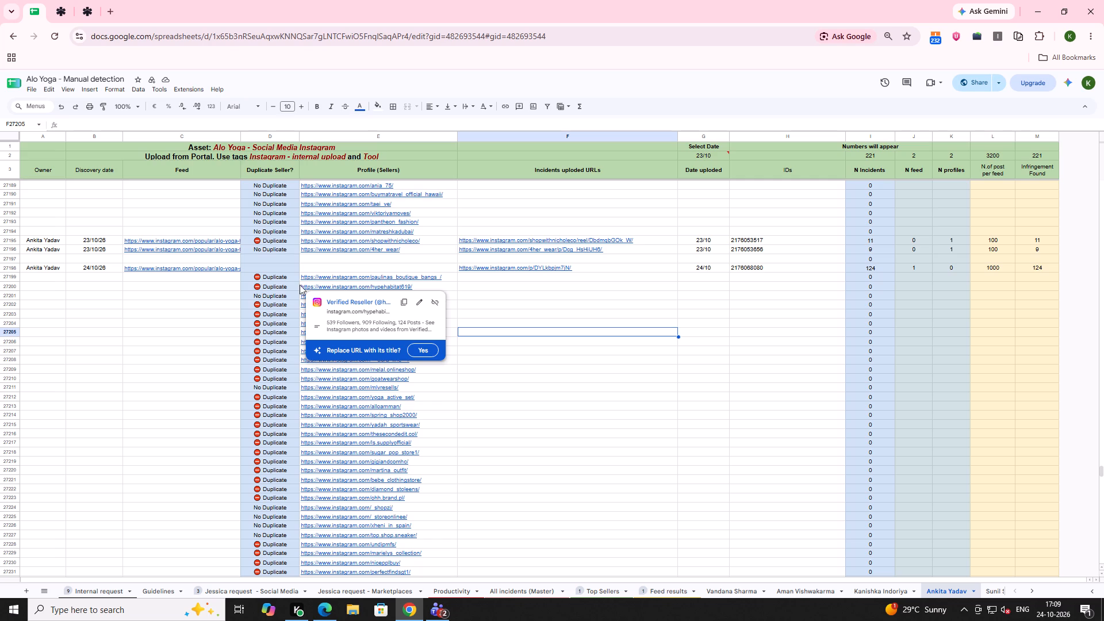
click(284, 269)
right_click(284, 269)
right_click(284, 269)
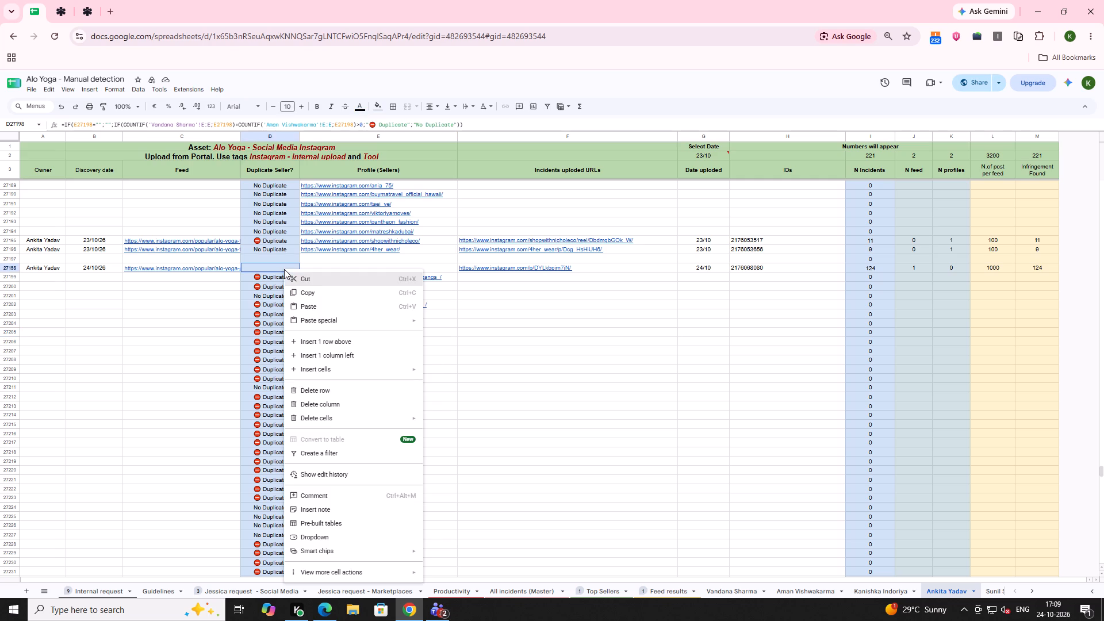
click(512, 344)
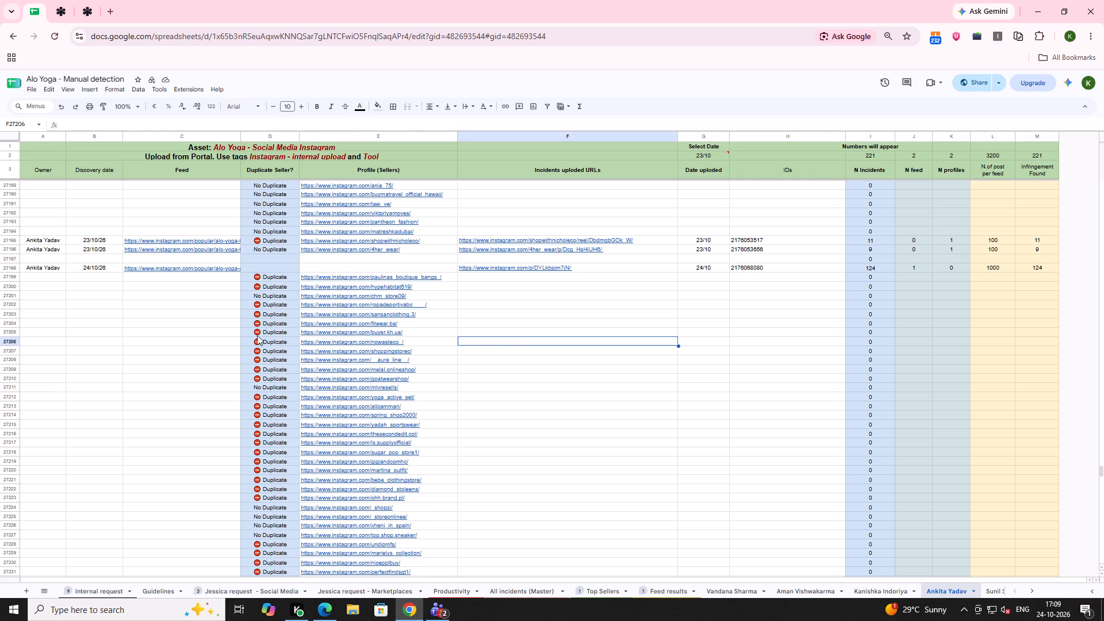
Filter the Duplicate Seller? and Profile (Sellers) columns from row 27198 down to show only the Duplicate entries.
drag(294, 268, 309, 268)
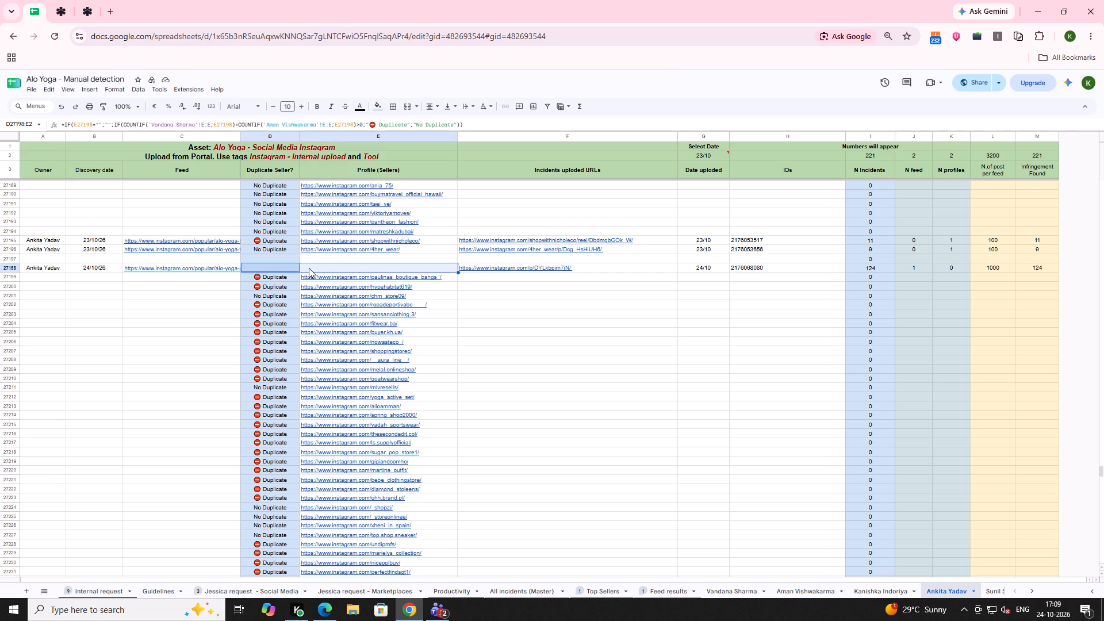
key(alt+d)
key(alt+f)
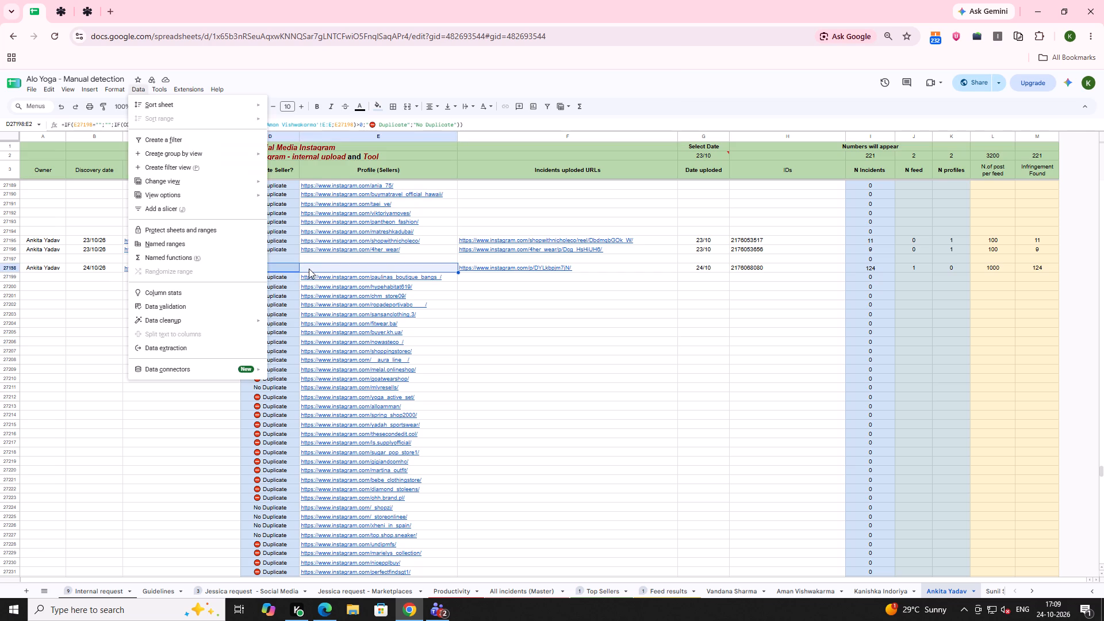
Filter the Duplicate Seller? column from row 27198 down to show only the Duplicate entries.
click(293, 269)
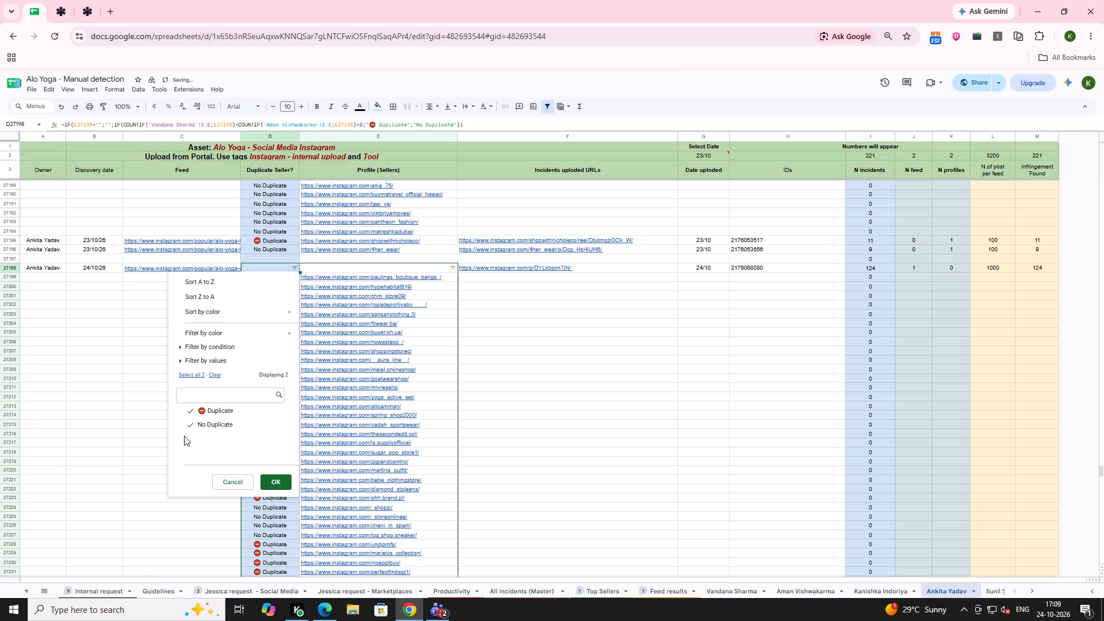
click(197, 423)
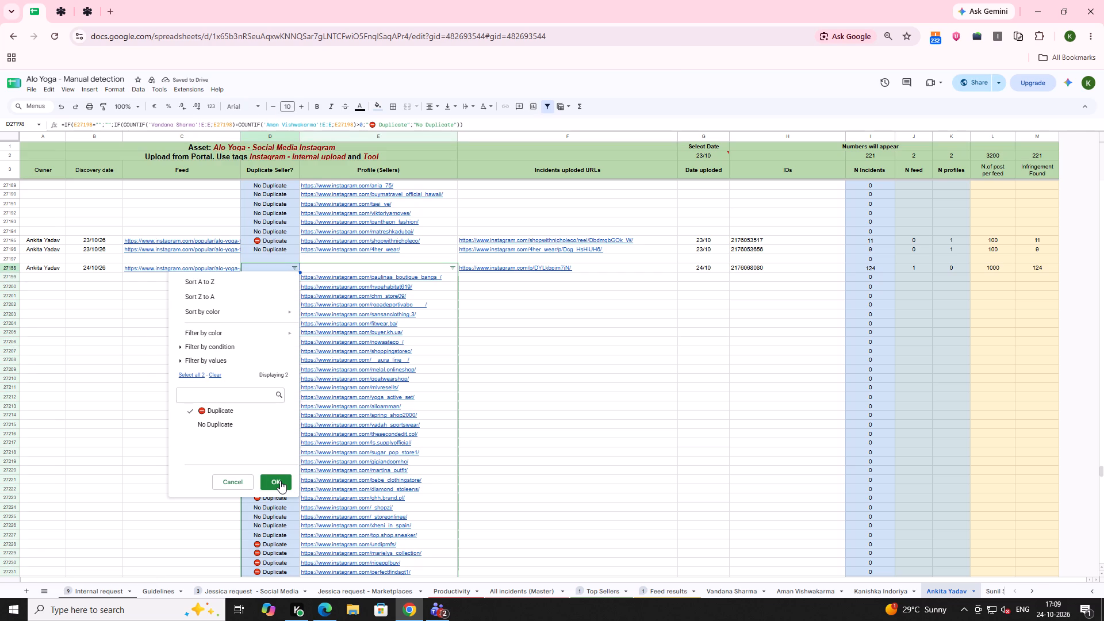
click(280, 481)
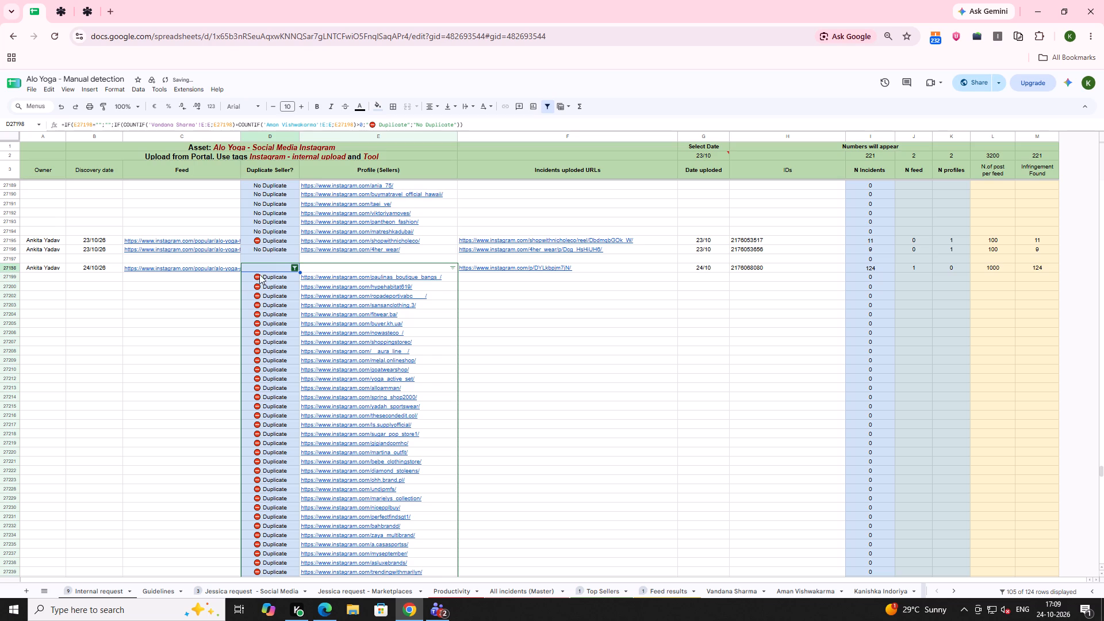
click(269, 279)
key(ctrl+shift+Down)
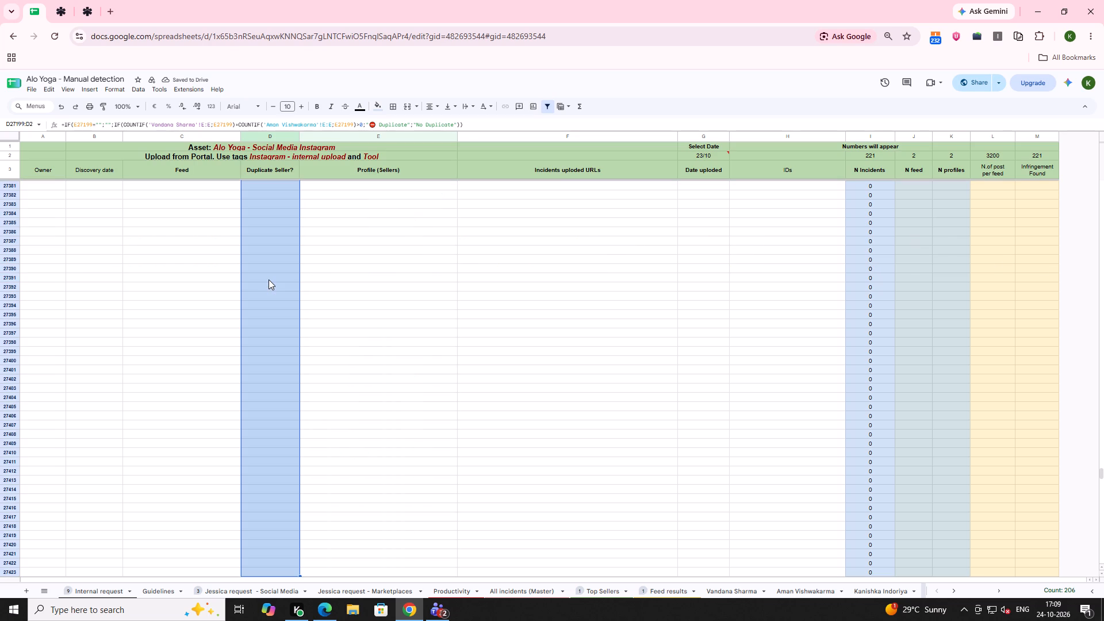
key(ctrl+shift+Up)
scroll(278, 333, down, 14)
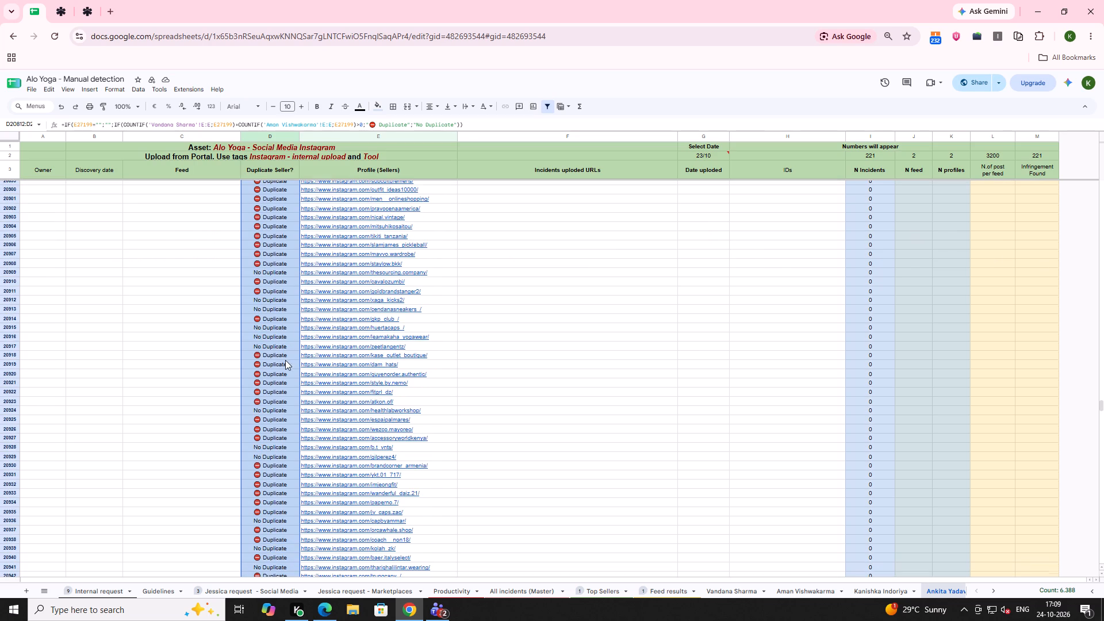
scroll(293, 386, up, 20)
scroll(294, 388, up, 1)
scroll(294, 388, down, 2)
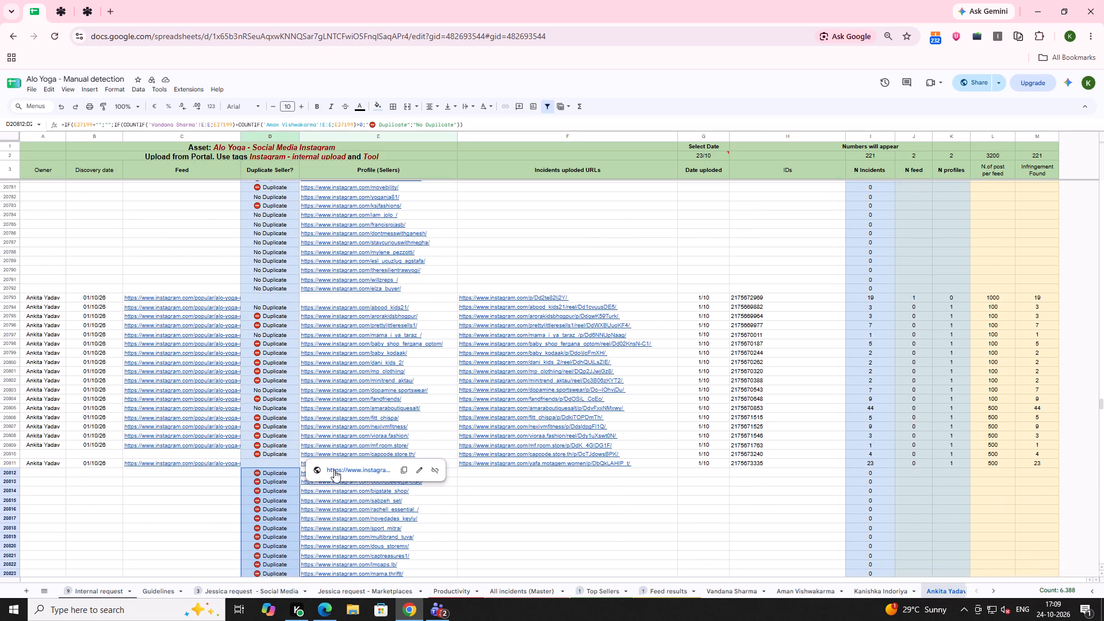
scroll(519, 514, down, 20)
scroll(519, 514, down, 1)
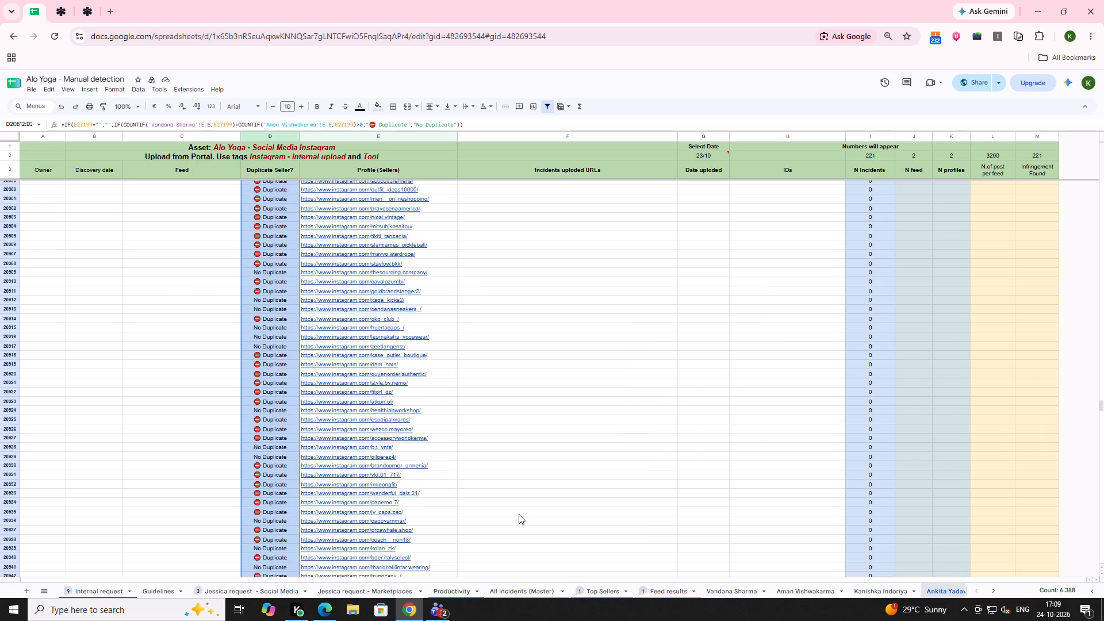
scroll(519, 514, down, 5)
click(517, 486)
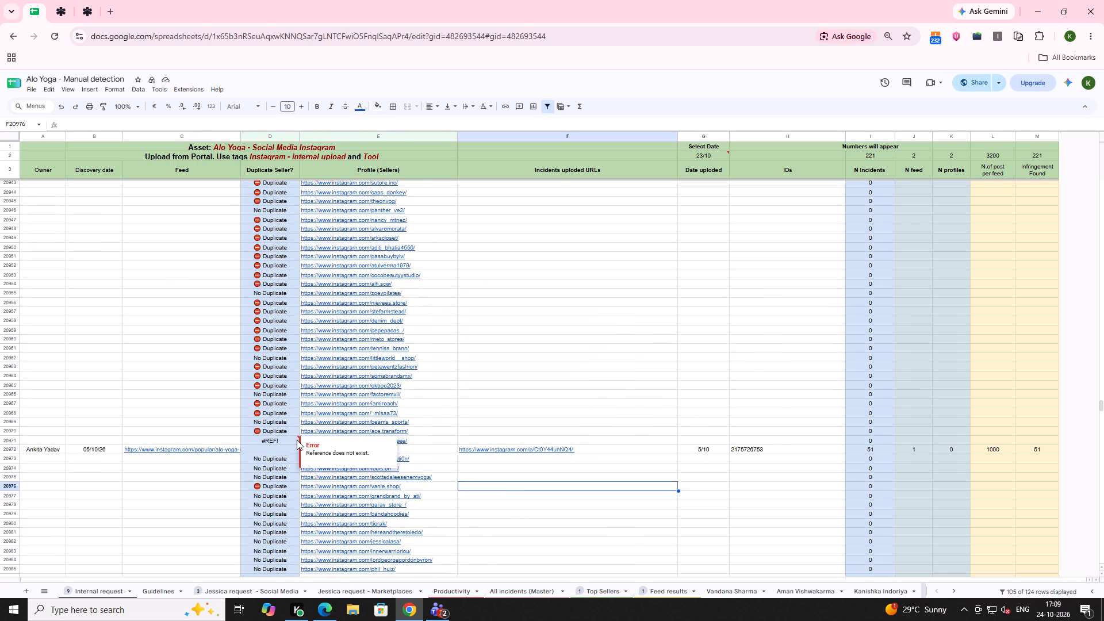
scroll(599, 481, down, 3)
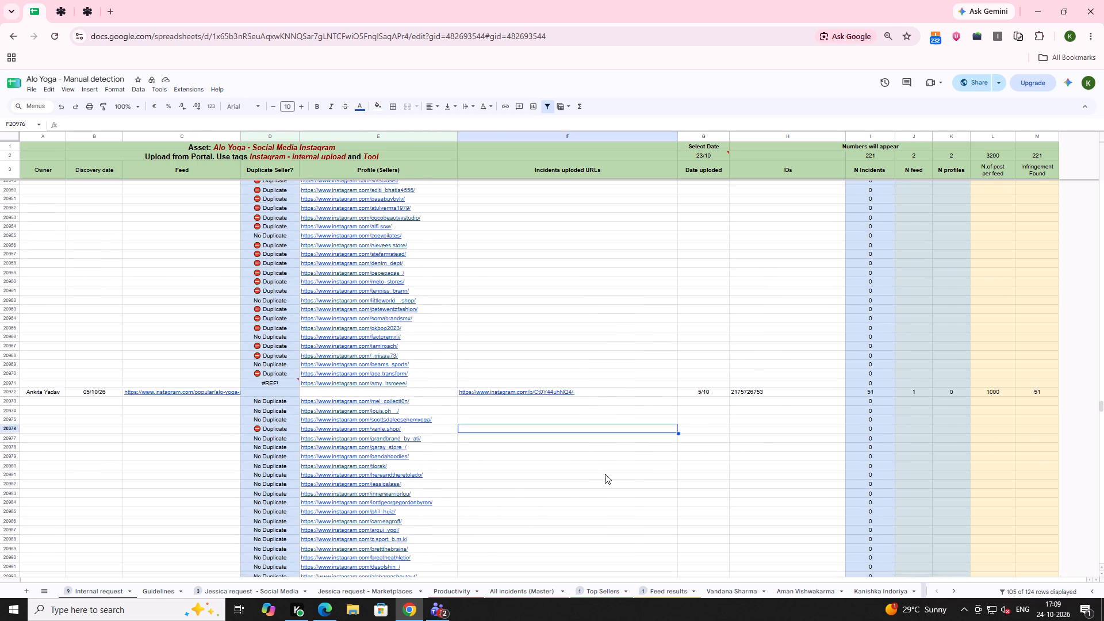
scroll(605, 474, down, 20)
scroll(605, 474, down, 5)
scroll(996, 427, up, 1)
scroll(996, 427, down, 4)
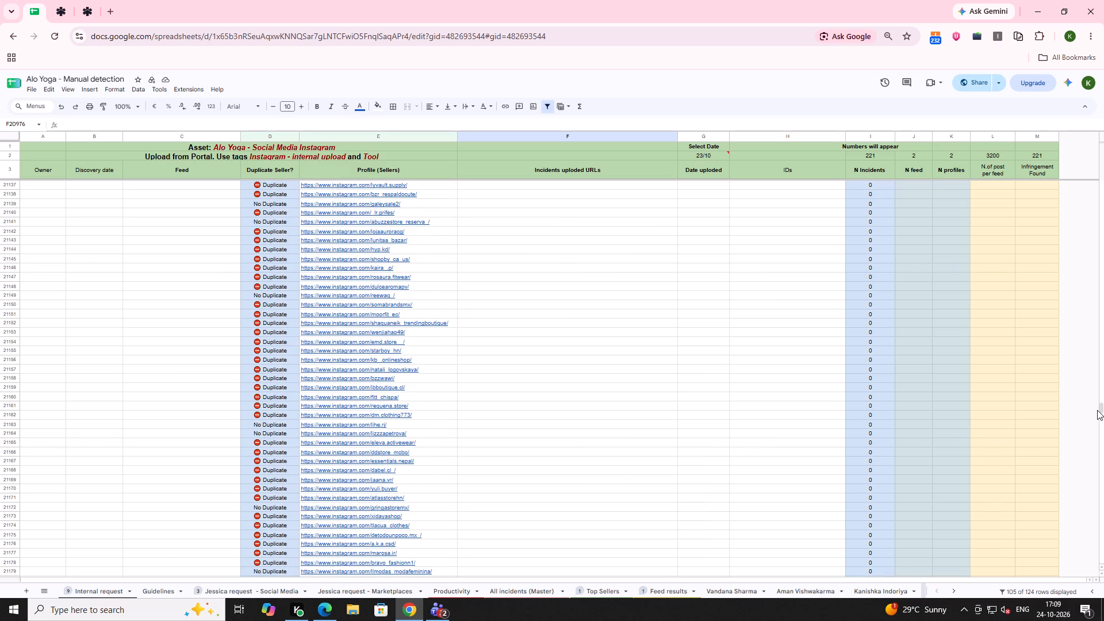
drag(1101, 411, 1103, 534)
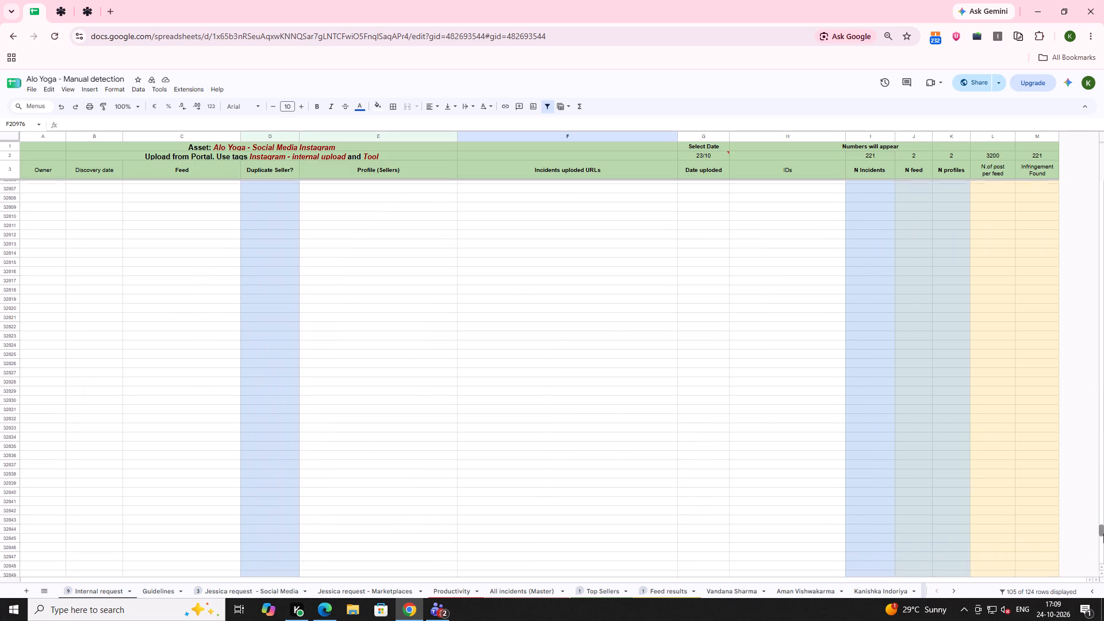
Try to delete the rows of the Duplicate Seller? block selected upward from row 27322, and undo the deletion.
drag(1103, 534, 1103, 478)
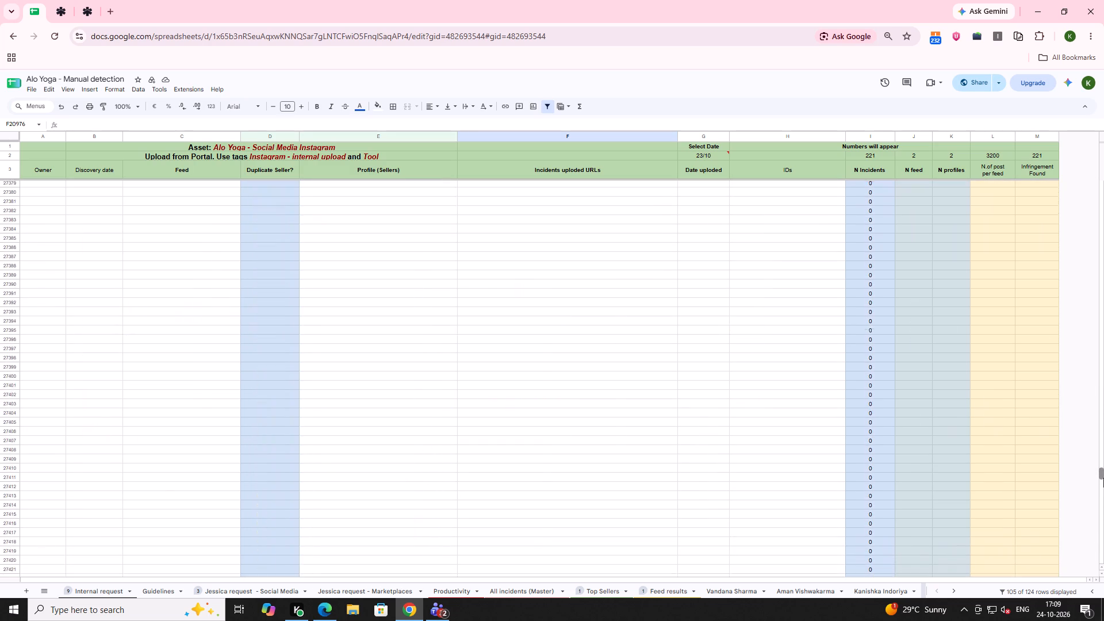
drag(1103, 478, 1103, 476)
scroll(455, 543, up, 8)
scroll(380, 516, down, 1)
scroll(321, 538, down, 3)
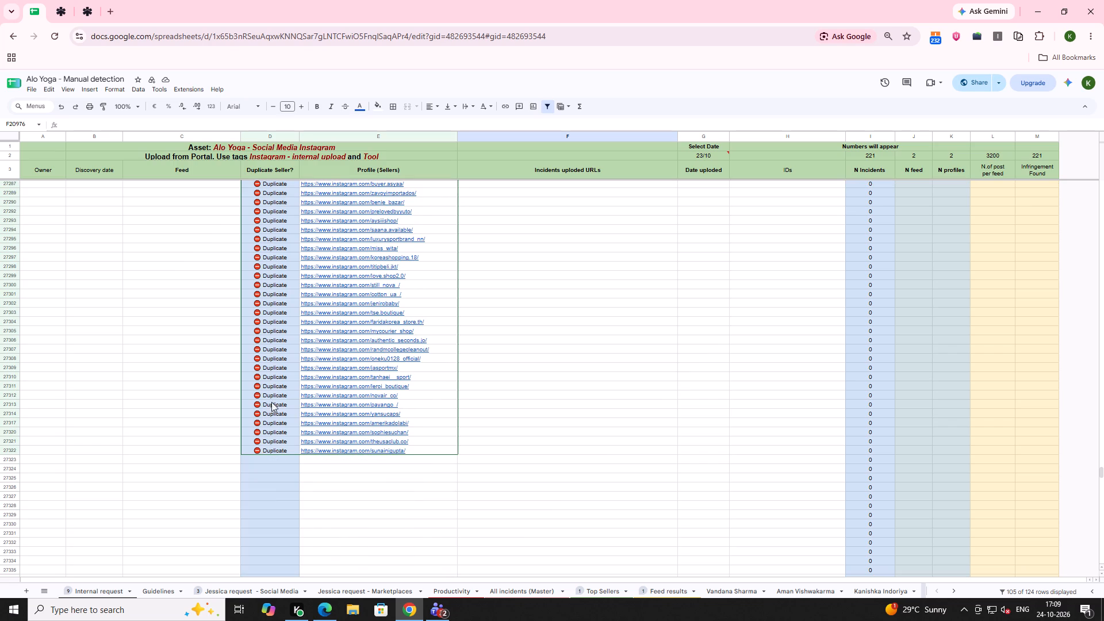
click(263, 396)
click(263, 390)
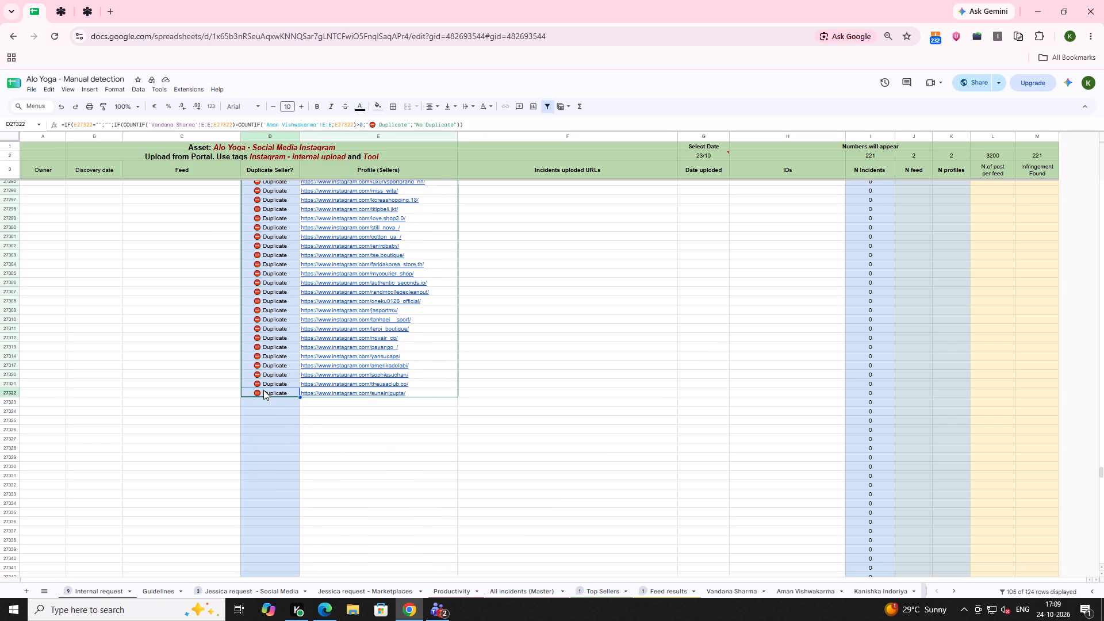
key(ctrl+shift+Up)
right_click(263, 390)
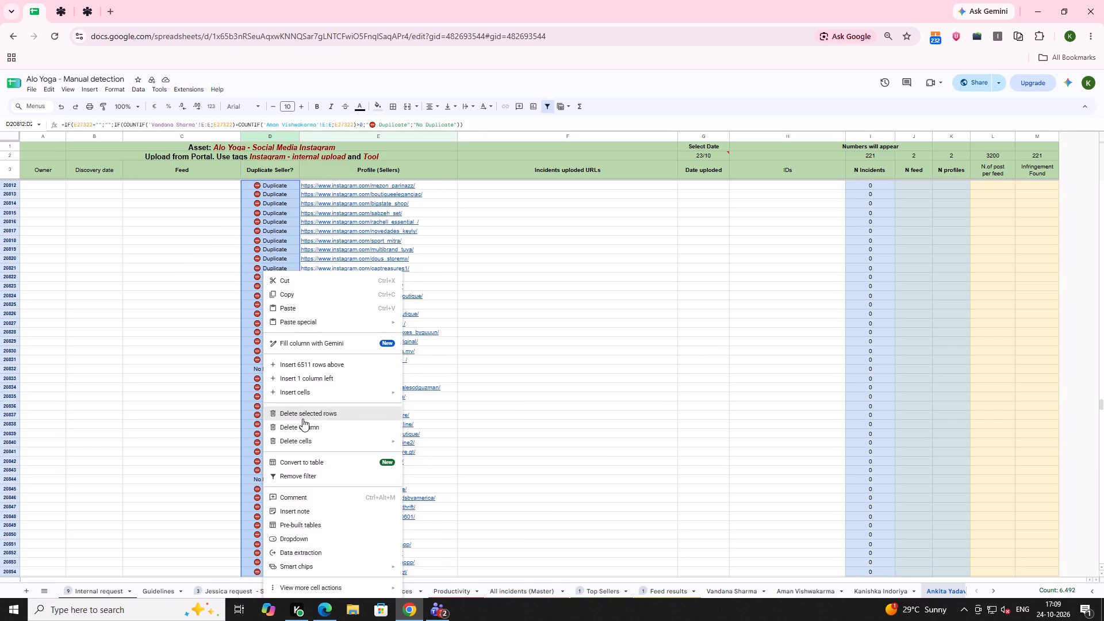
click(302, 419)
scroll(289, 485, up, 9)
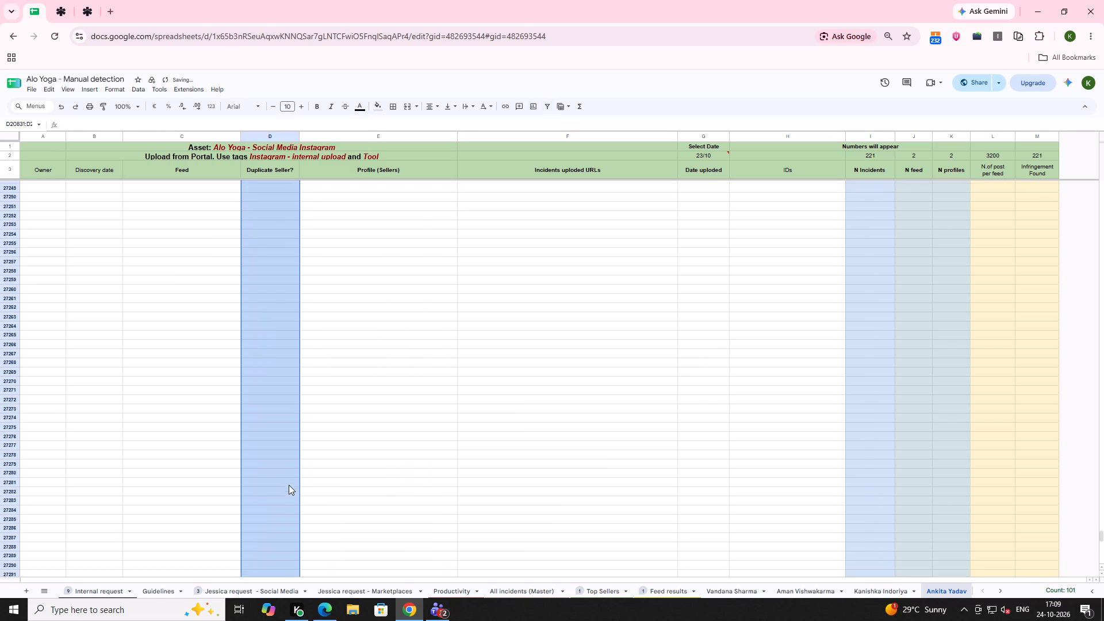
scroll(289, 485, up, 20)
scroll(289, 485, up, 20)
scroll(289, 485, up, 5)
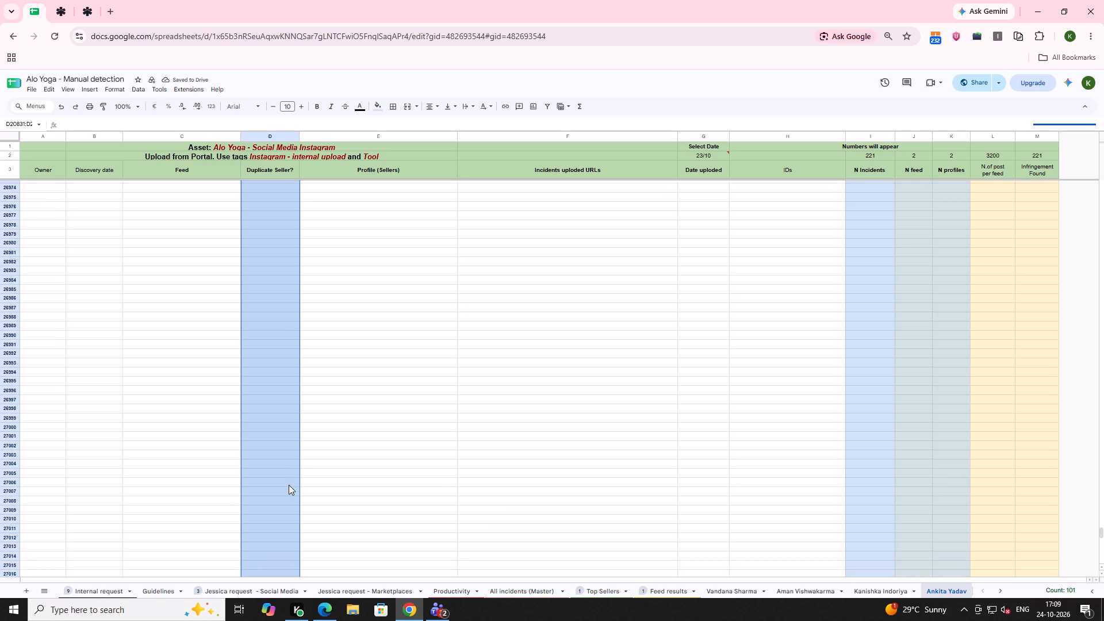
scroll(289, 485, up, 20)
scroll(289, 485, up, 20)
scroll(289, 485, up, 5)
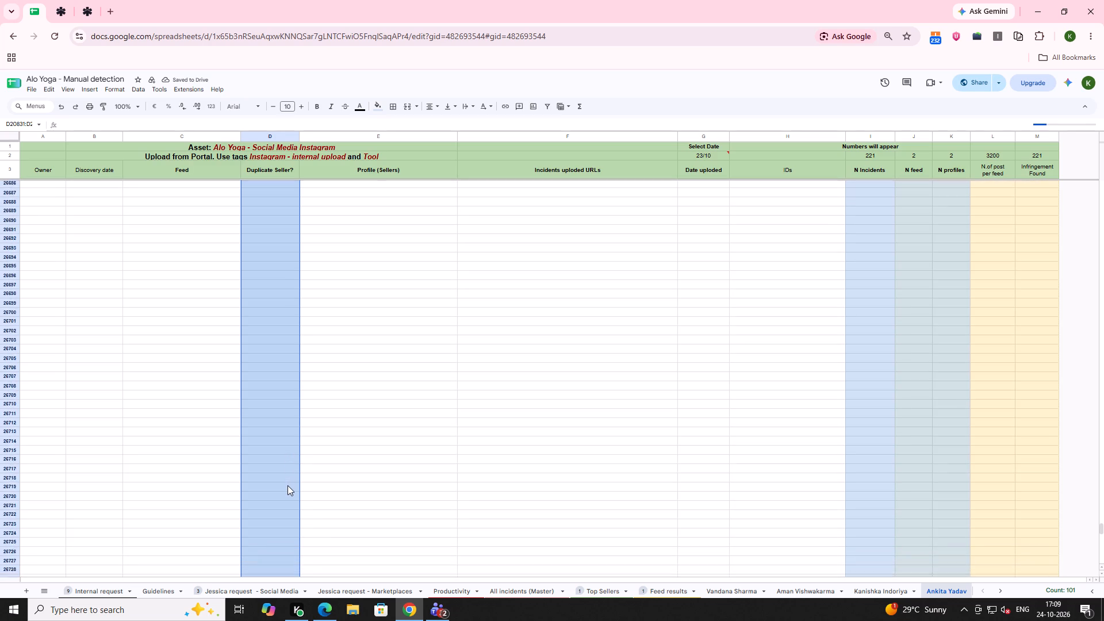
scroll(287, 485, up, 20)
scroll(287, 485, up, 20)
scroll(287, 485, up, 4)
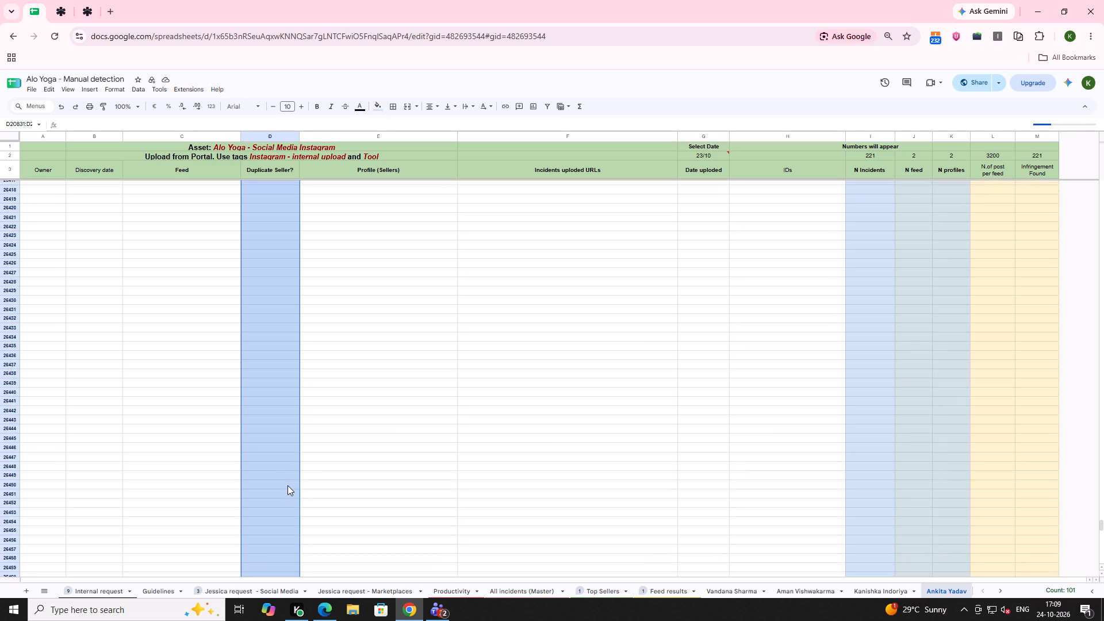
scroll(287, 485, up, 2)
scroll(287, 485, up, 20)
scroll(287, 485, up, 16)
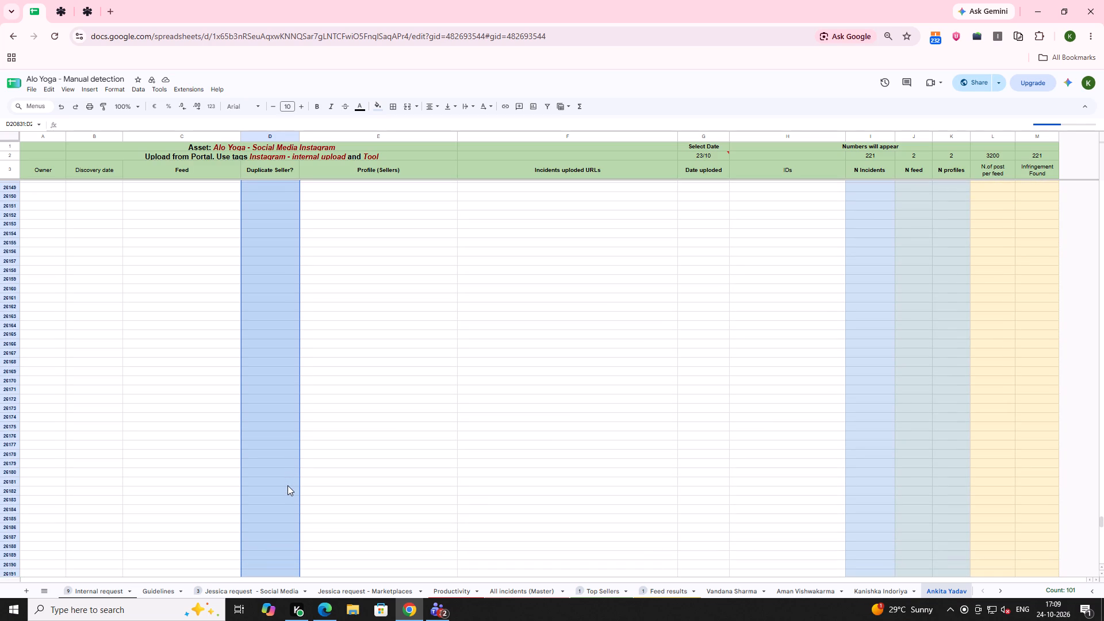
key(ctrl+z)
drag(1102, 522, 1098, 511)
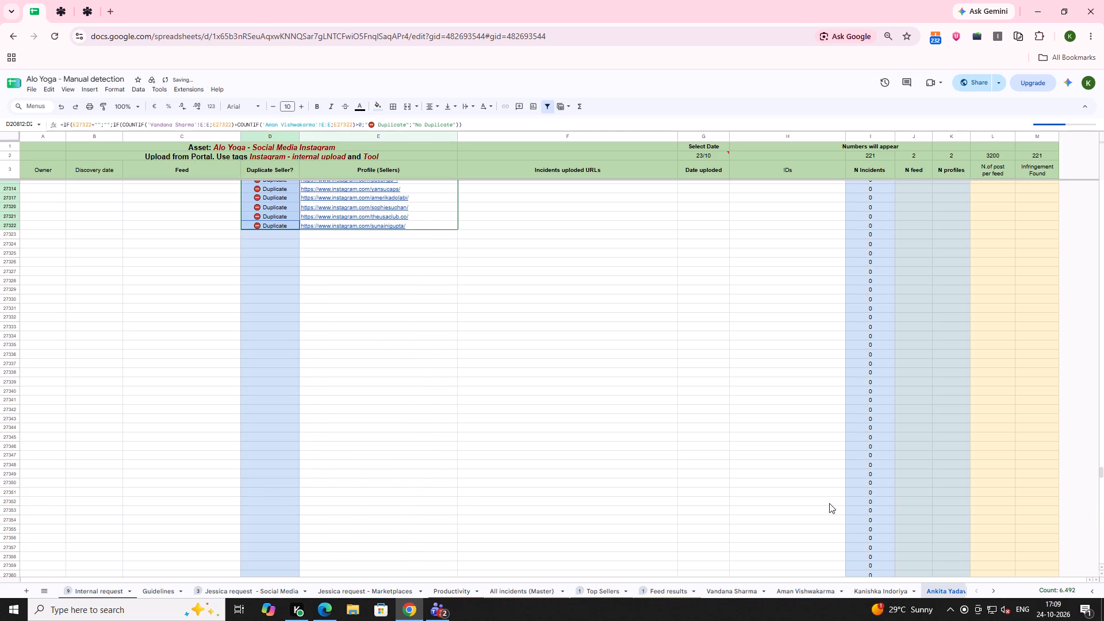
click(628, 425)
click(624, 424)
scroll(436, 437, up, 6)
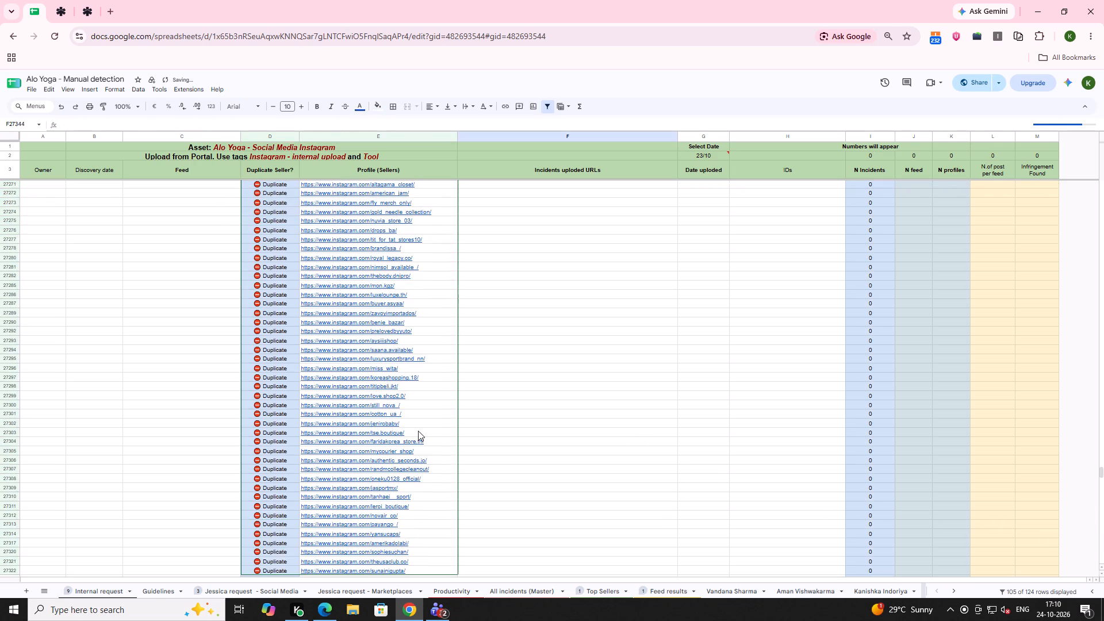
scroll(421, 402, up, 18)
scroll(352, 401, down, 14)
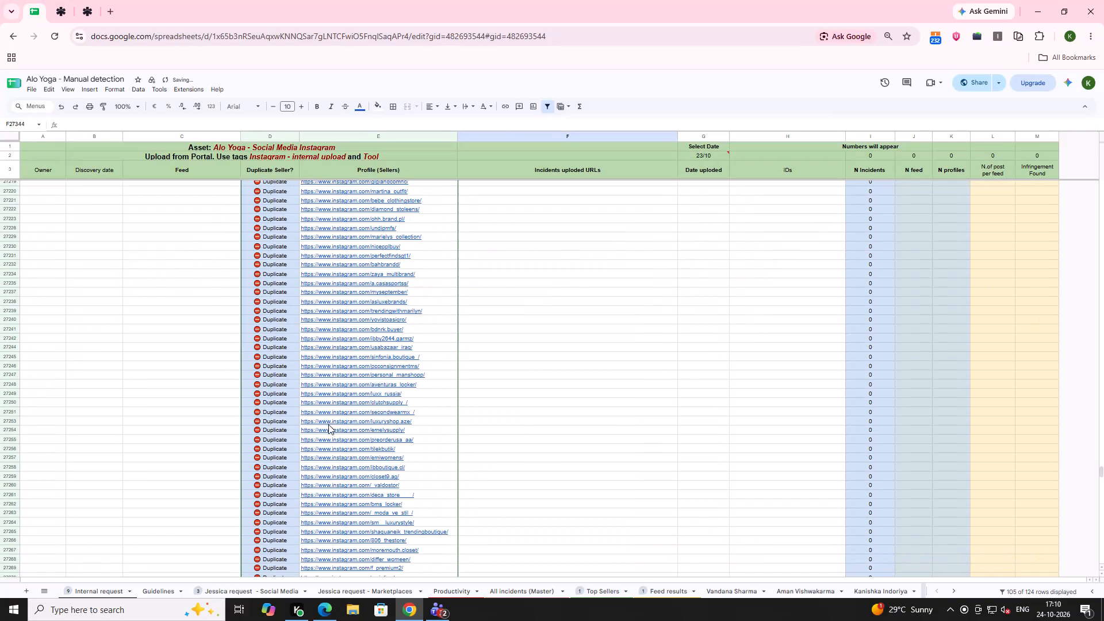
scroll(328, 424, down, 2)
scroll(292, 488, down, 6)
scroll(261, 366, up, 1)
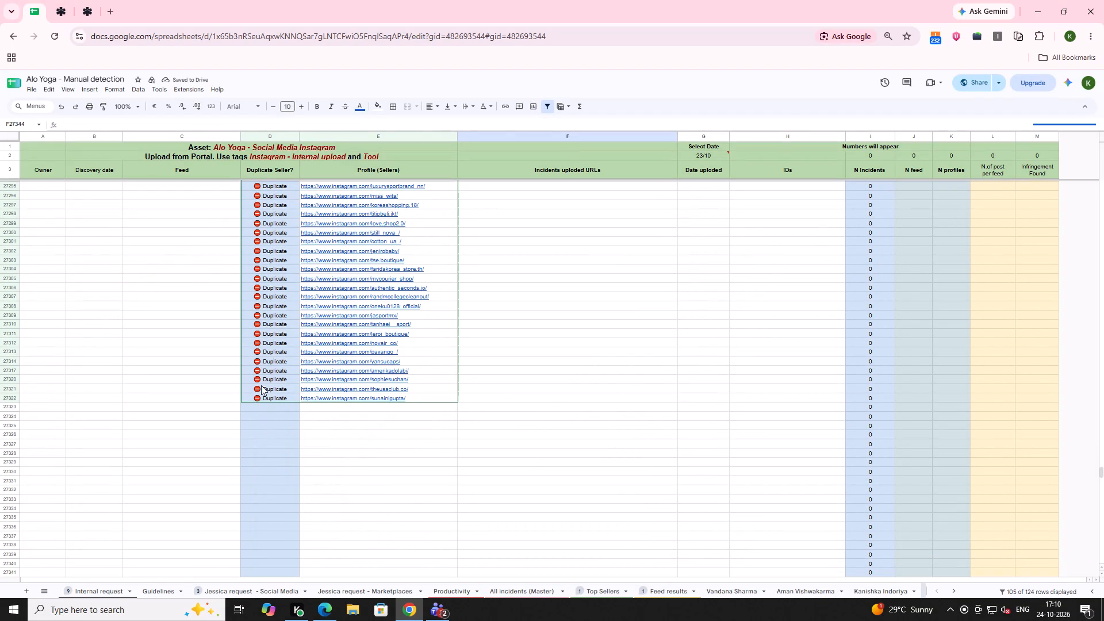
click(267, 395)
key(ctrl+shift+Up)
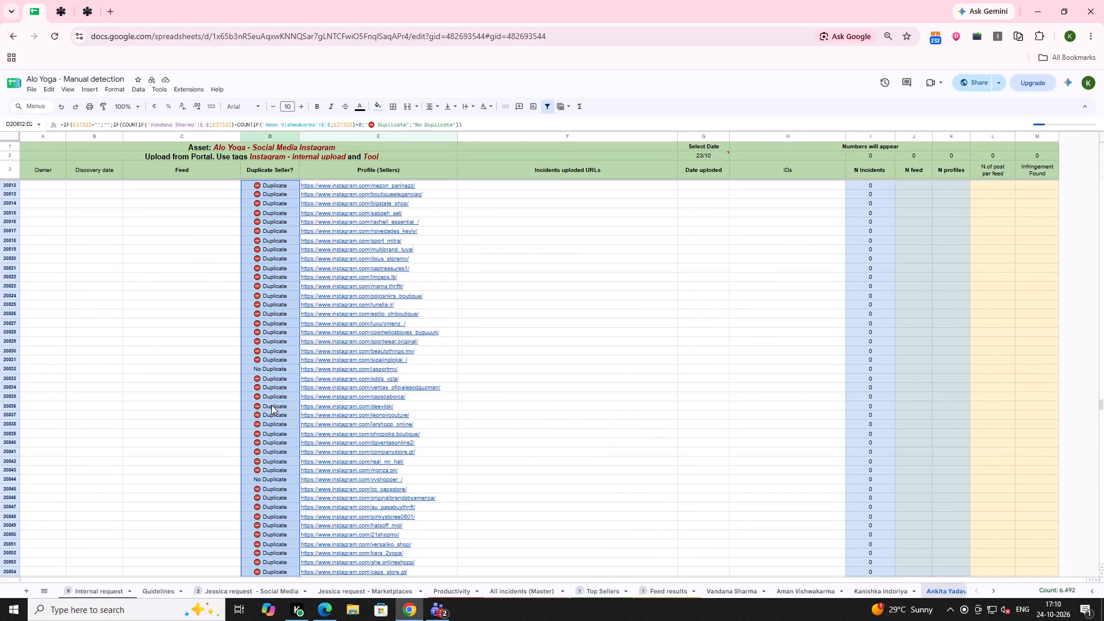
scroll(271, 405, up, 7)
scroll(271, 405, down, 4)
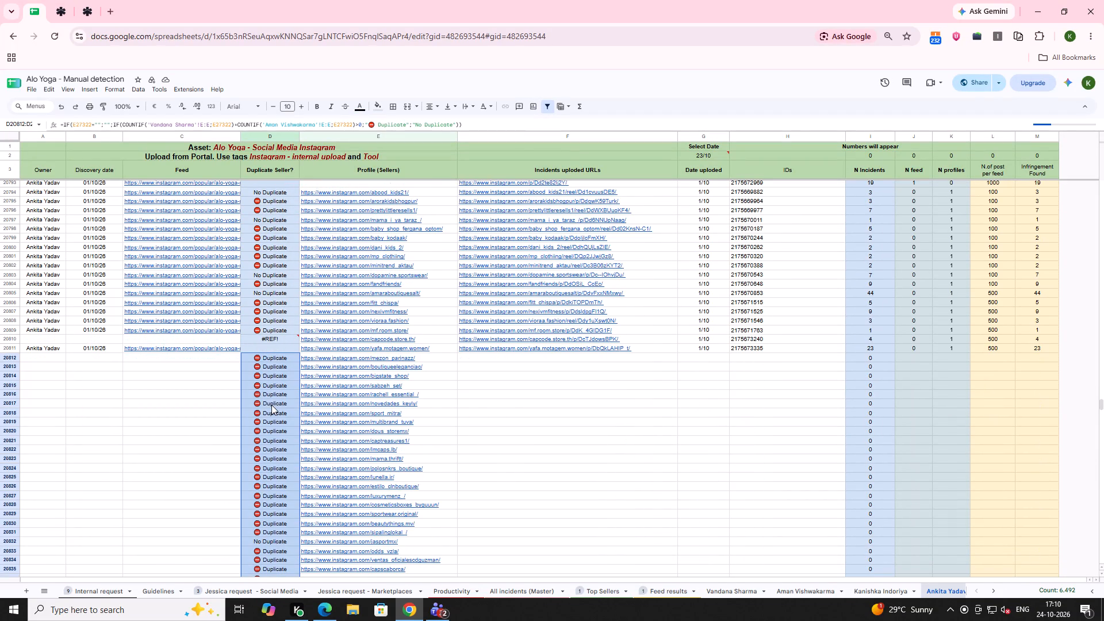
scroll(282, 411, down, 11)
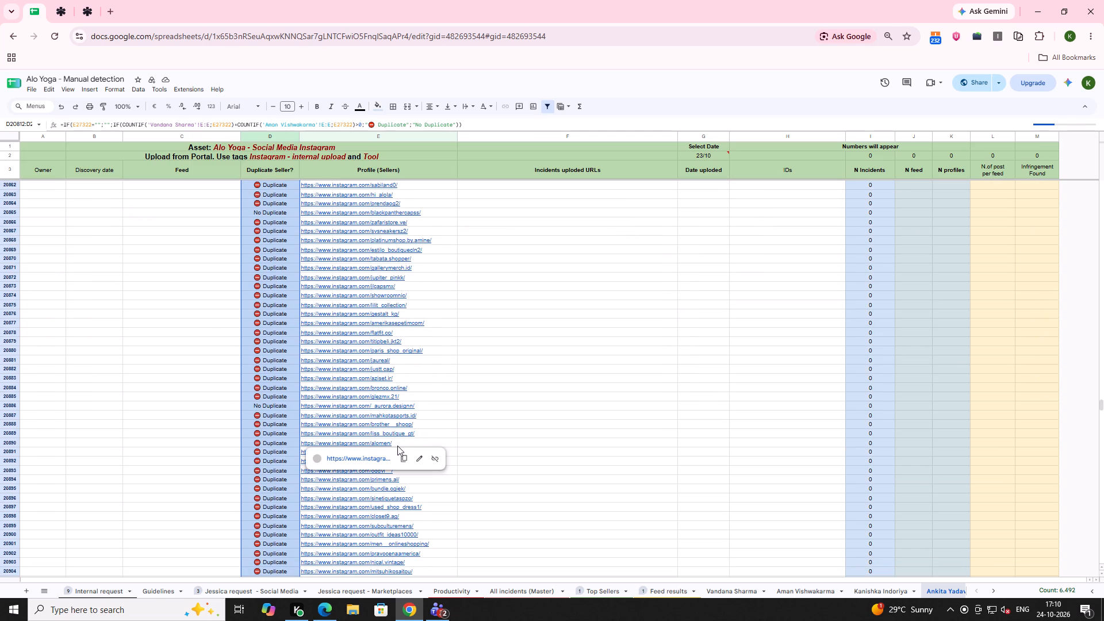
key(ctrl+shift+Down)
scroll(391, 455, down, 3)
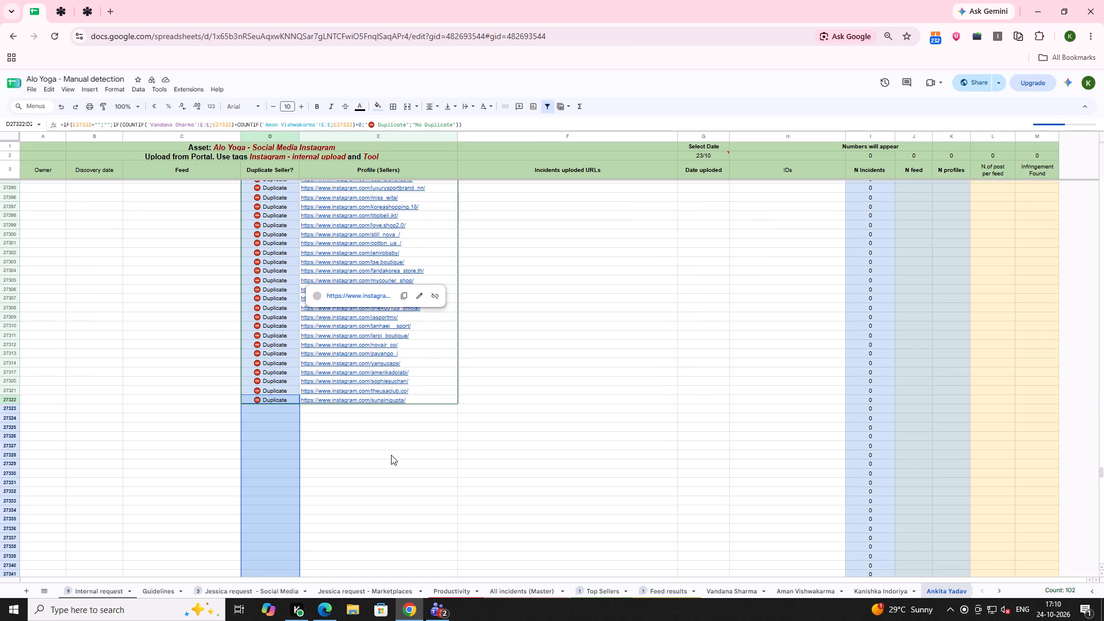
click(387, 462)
Delete the filtered Duplicate rows from row 27199 to row 27322 and remove the filter.
scroll(297, 413, up, 15)
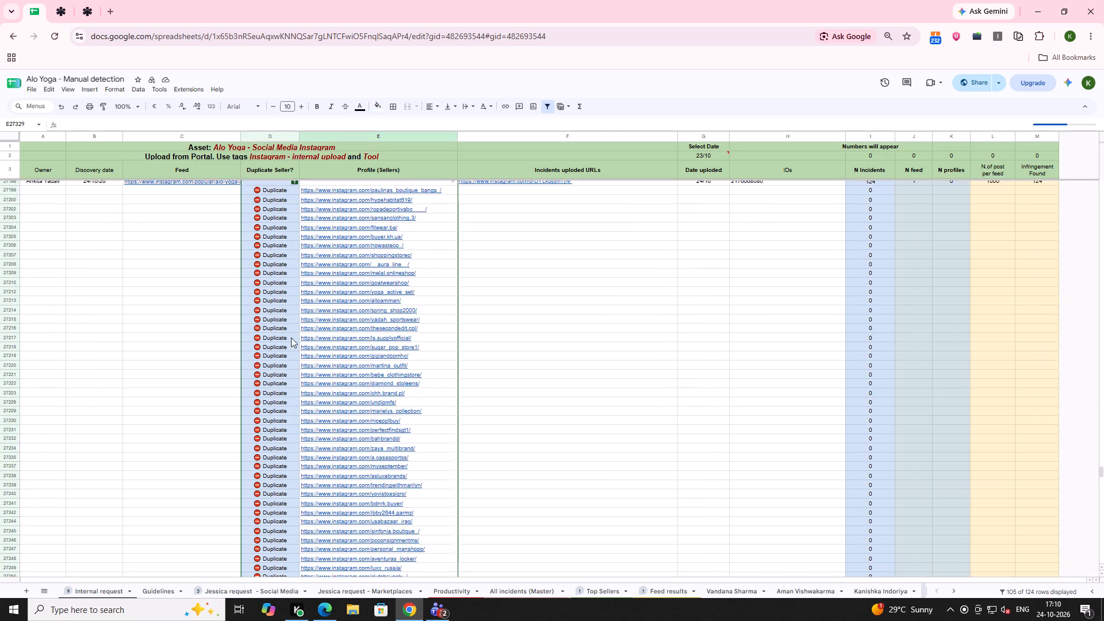
scroll(291, 338, up, 2)
scroll(290, 332, down, 1)
drag(278, 362, 281, 620)
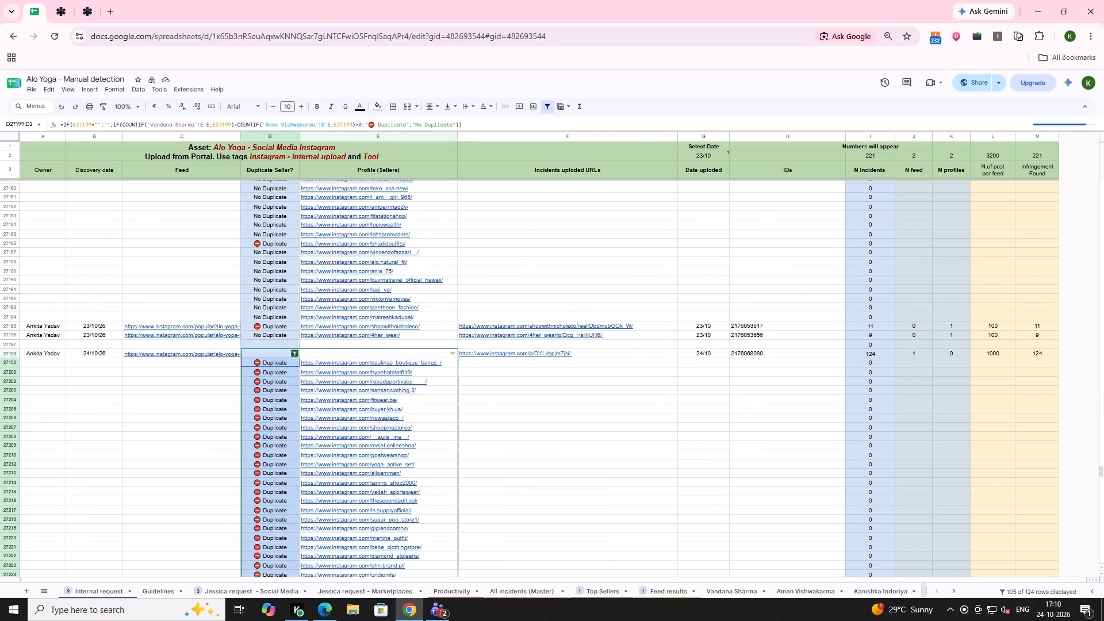
drag(281, 620, 283, 430)
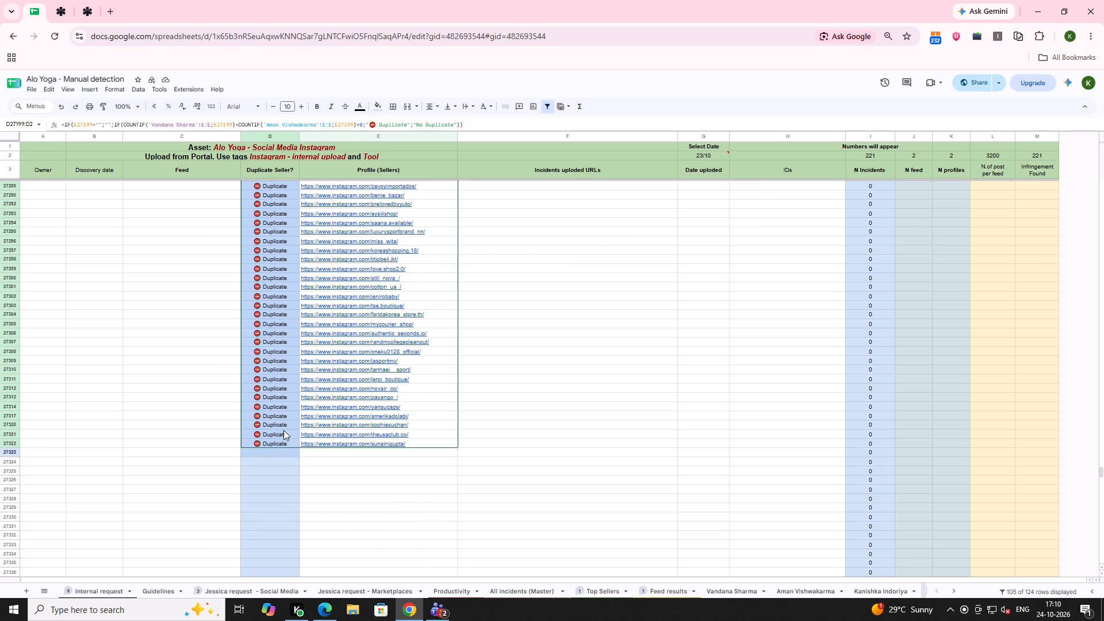
drag(283, 430, 293, 442)
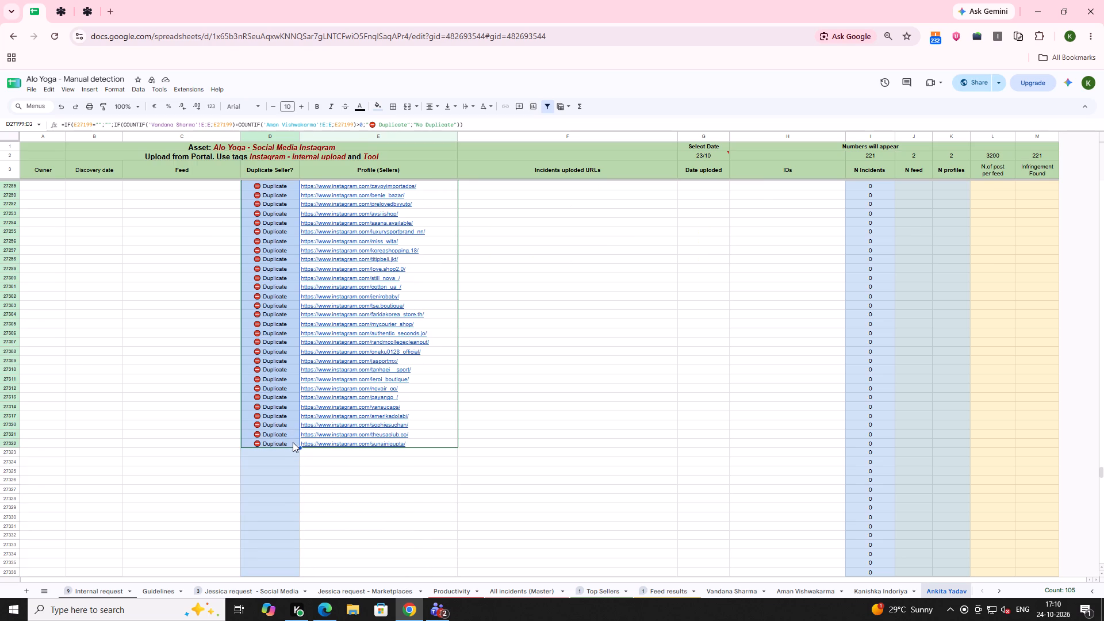
right_click(293, 442)
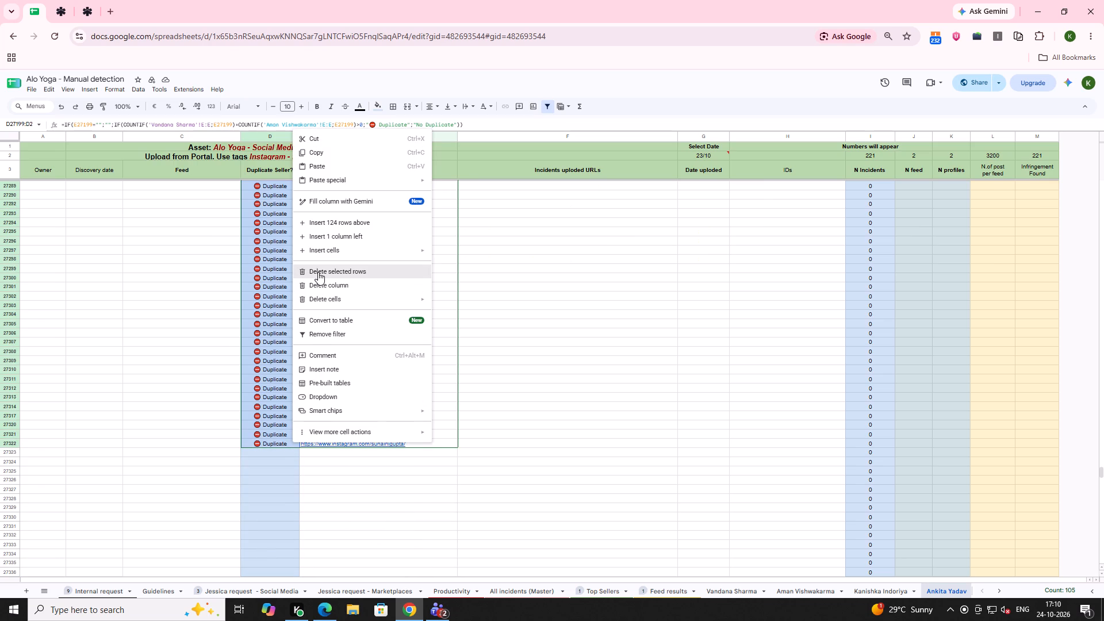
Delete the selected filtered Duplicate rows from row 27199 to row 27322.
click(318, 272)
Include the No Duplicate entries in the Duplicate Seller? filter at row 27198, and remove the filter from the sheet.
scroll(323, 451, up, 7)
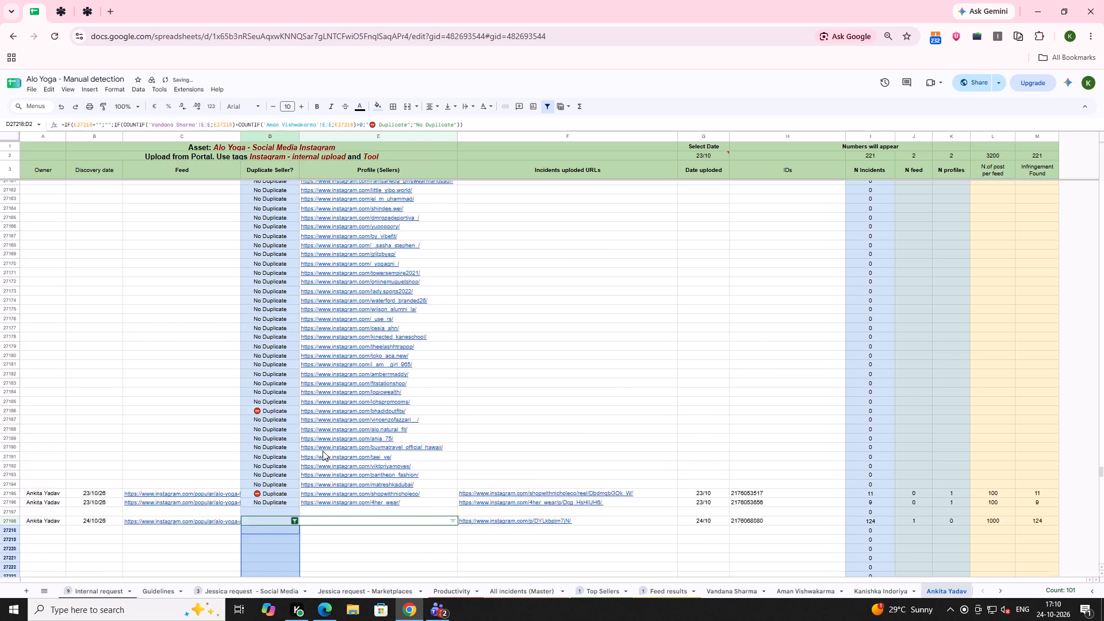
scroll(323, 451, down, 4)
click(292, 347)
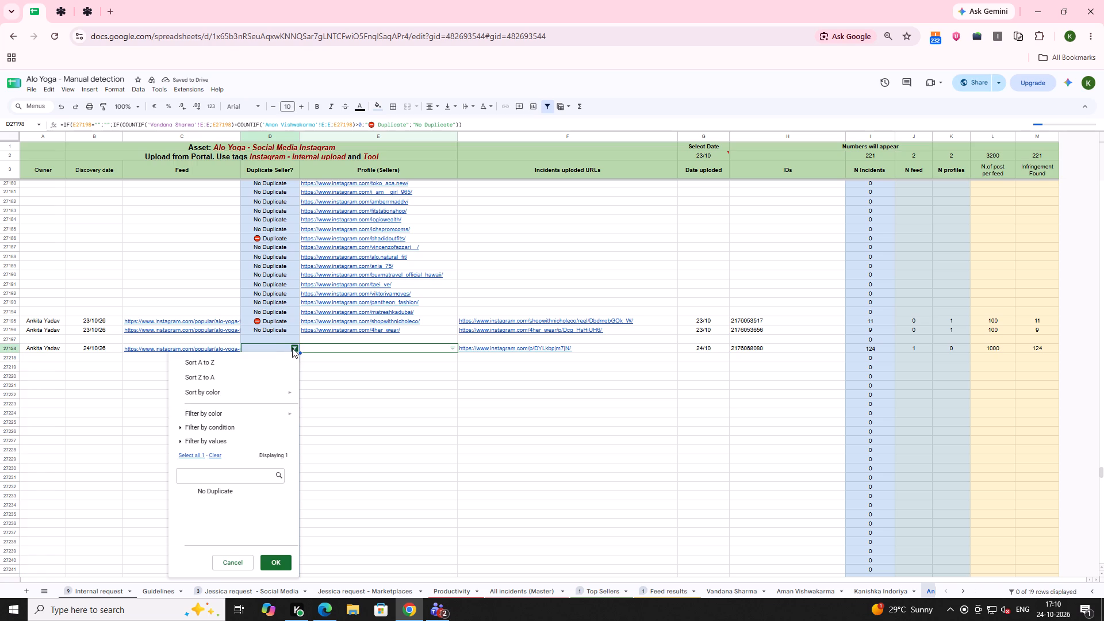
click(260, 488)
click(272, 562)
click(632, 445)
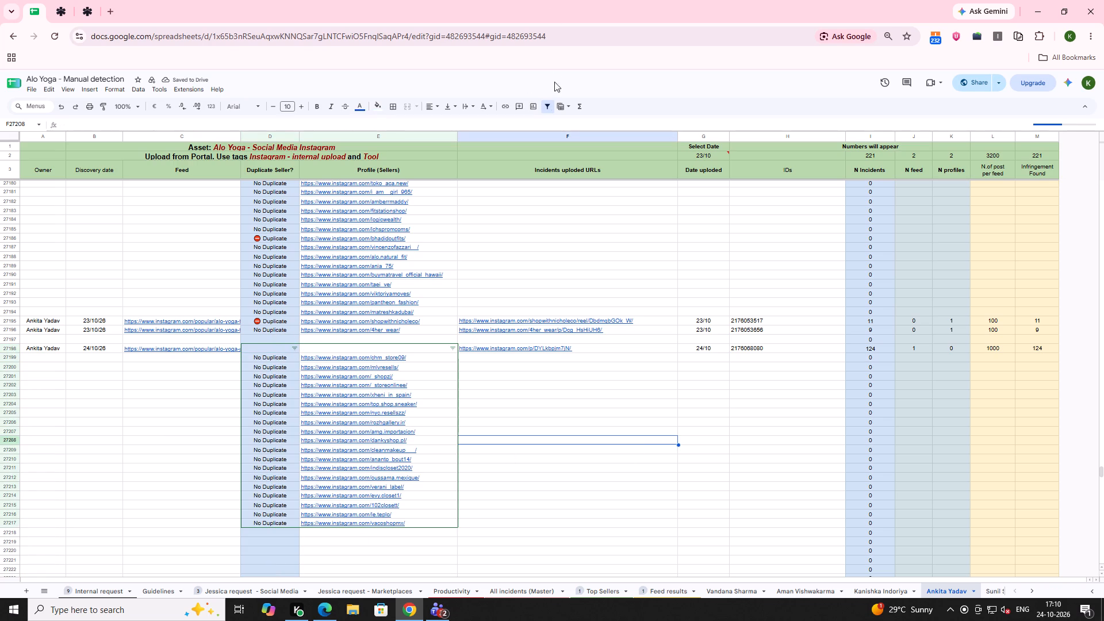
click(548, 106)
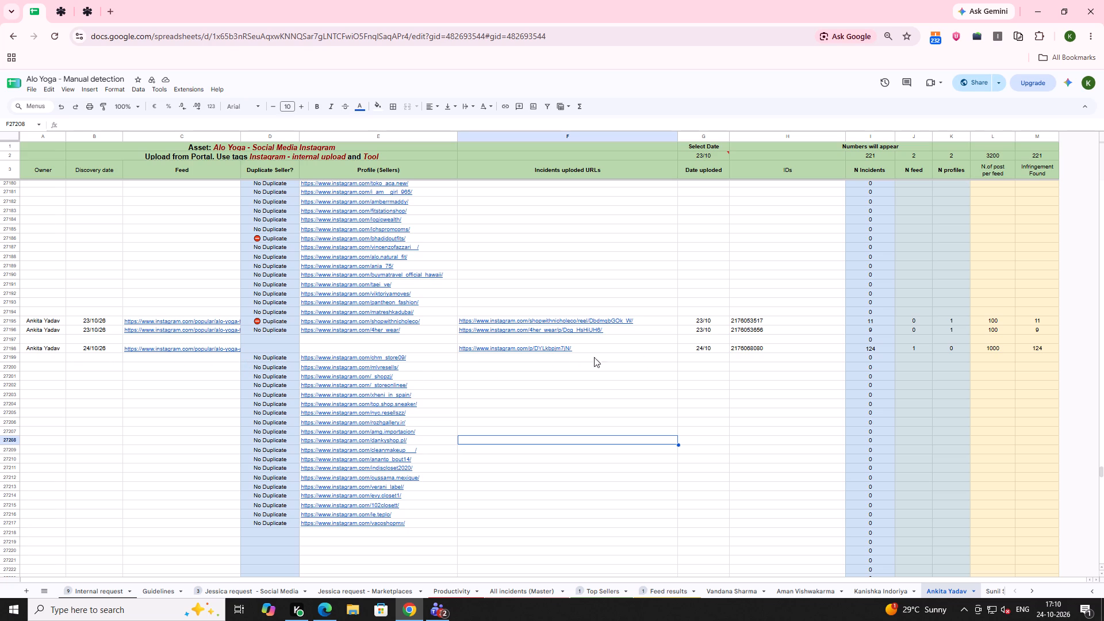
click(482, 356)
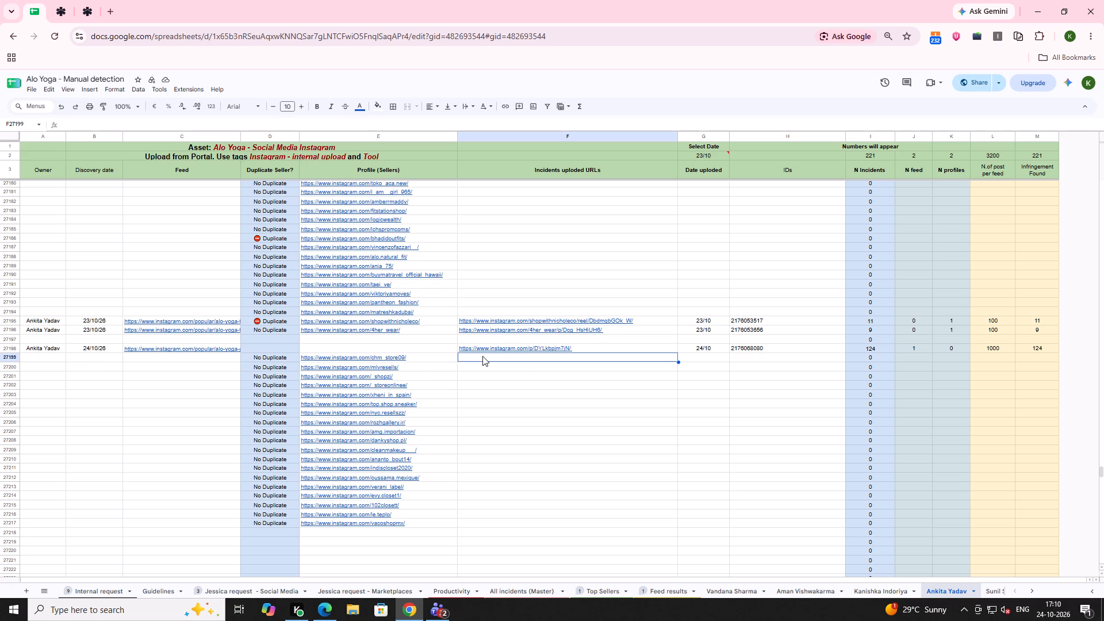
Enter 0 for N feed and 1 for N profiles in row 27217, the last profile link's row.
click(443, 525)
key(Right)
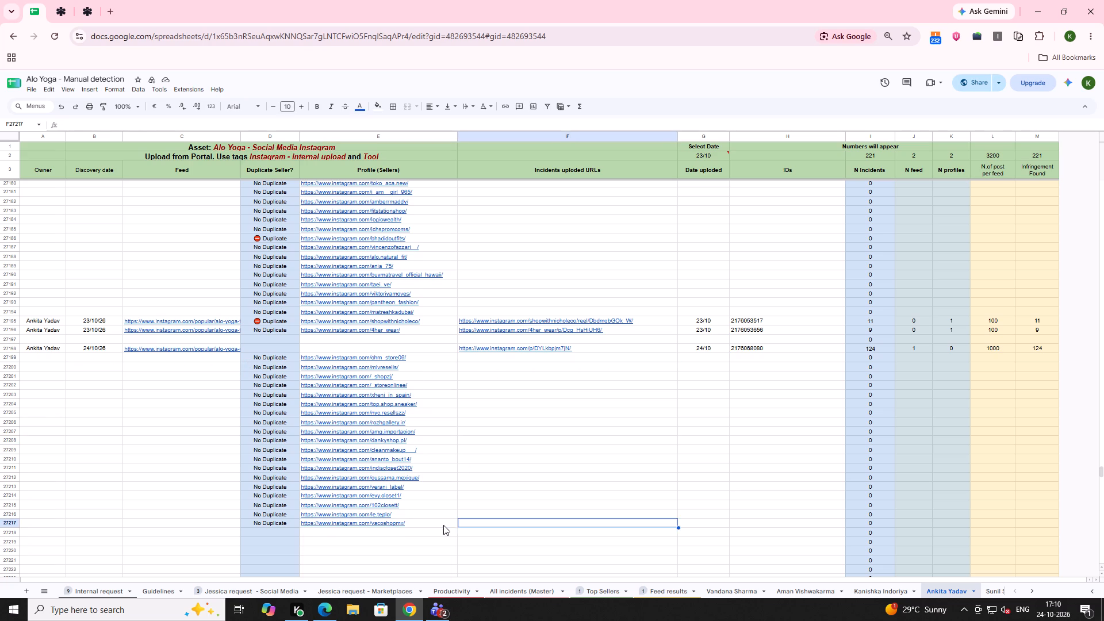
key(Right)
key(Right)
key(Right)
key(Right)
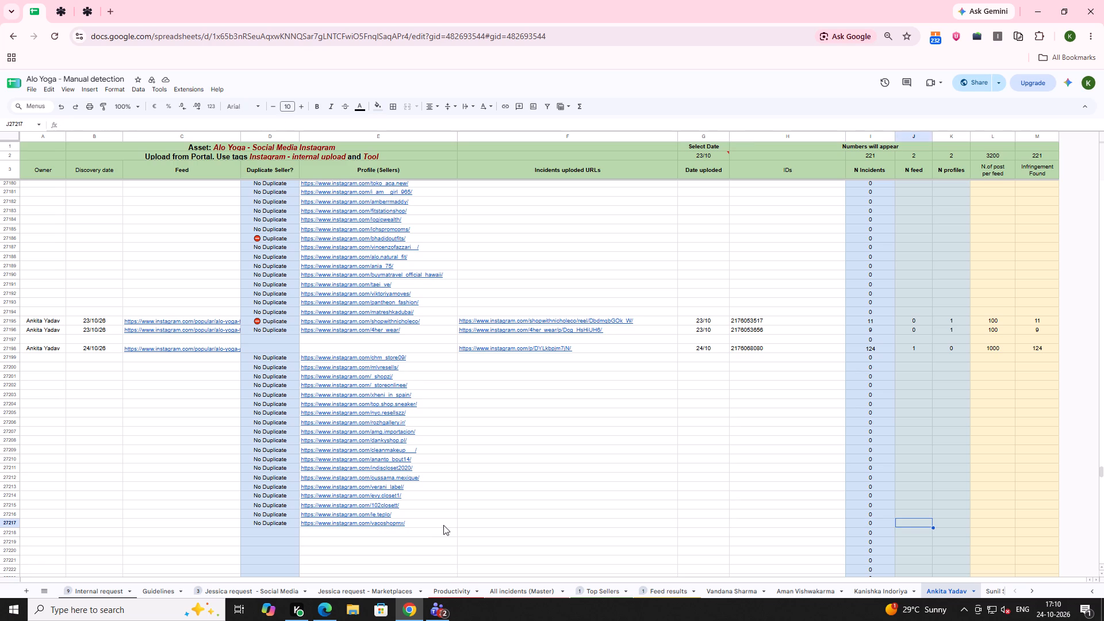
key(0)
key(Right)
key(1)
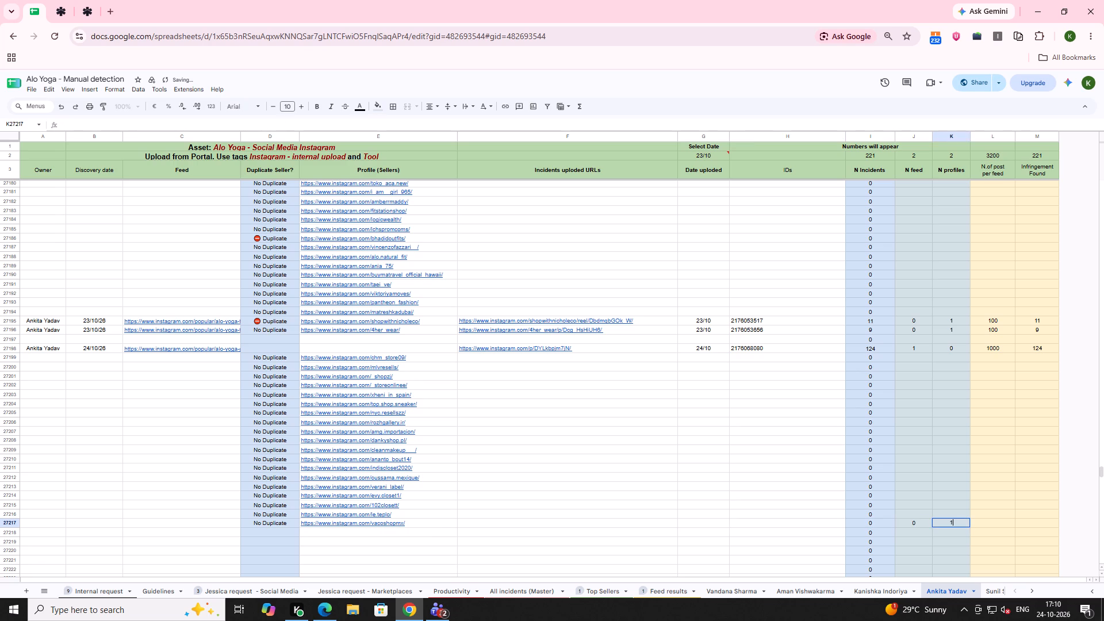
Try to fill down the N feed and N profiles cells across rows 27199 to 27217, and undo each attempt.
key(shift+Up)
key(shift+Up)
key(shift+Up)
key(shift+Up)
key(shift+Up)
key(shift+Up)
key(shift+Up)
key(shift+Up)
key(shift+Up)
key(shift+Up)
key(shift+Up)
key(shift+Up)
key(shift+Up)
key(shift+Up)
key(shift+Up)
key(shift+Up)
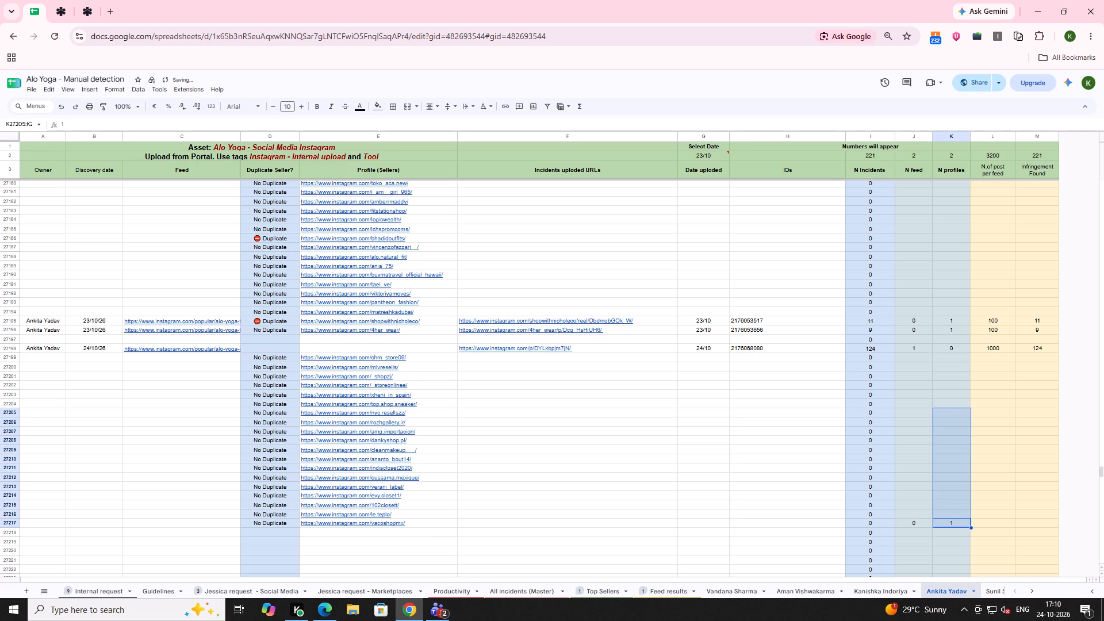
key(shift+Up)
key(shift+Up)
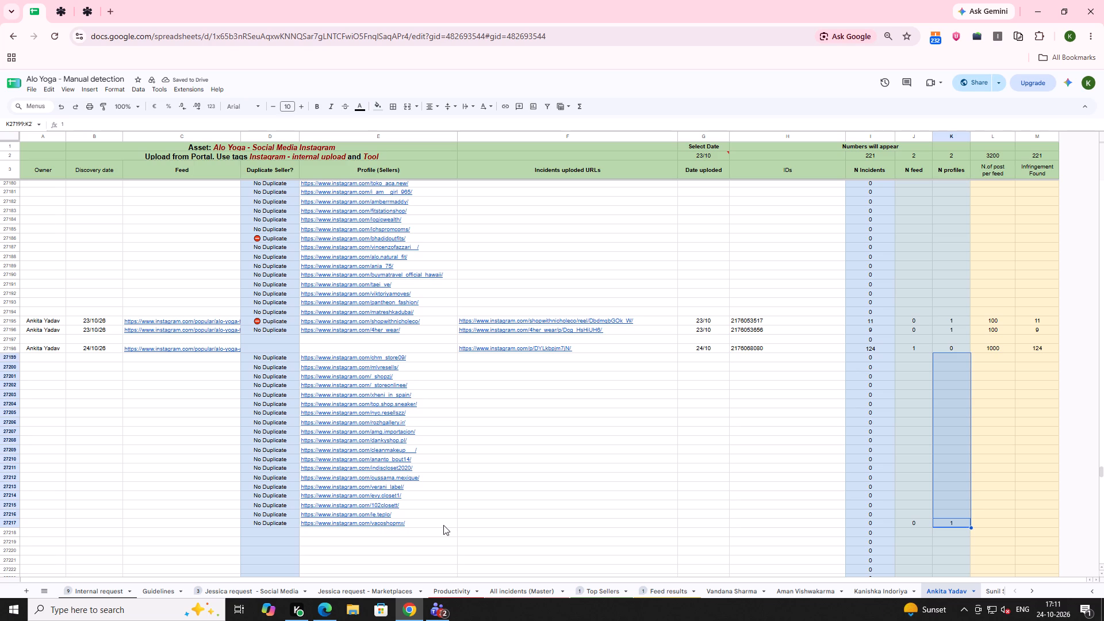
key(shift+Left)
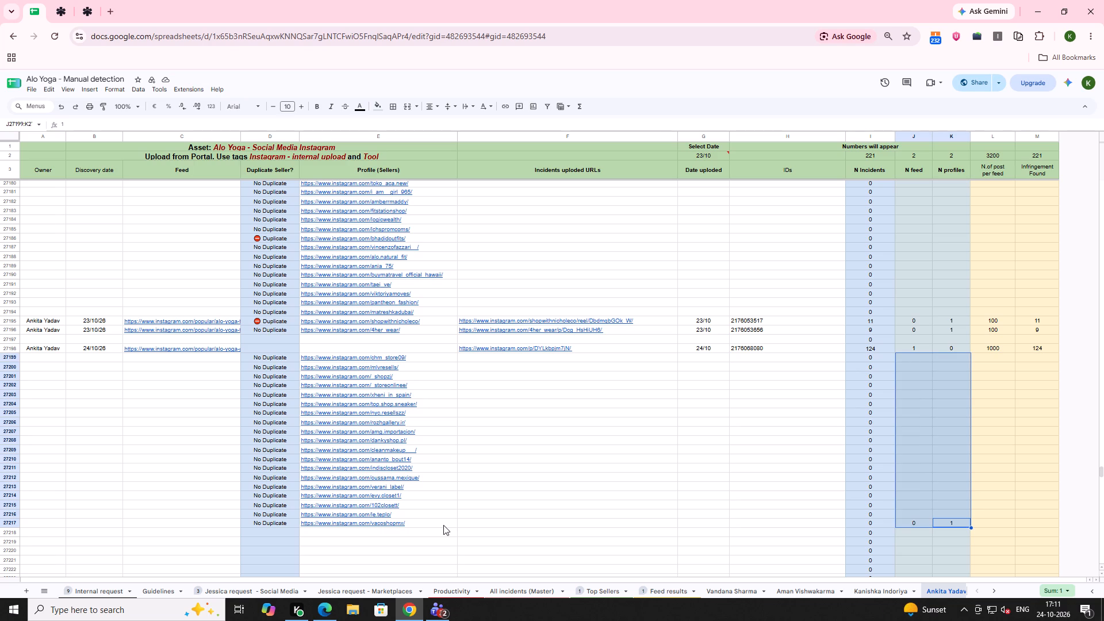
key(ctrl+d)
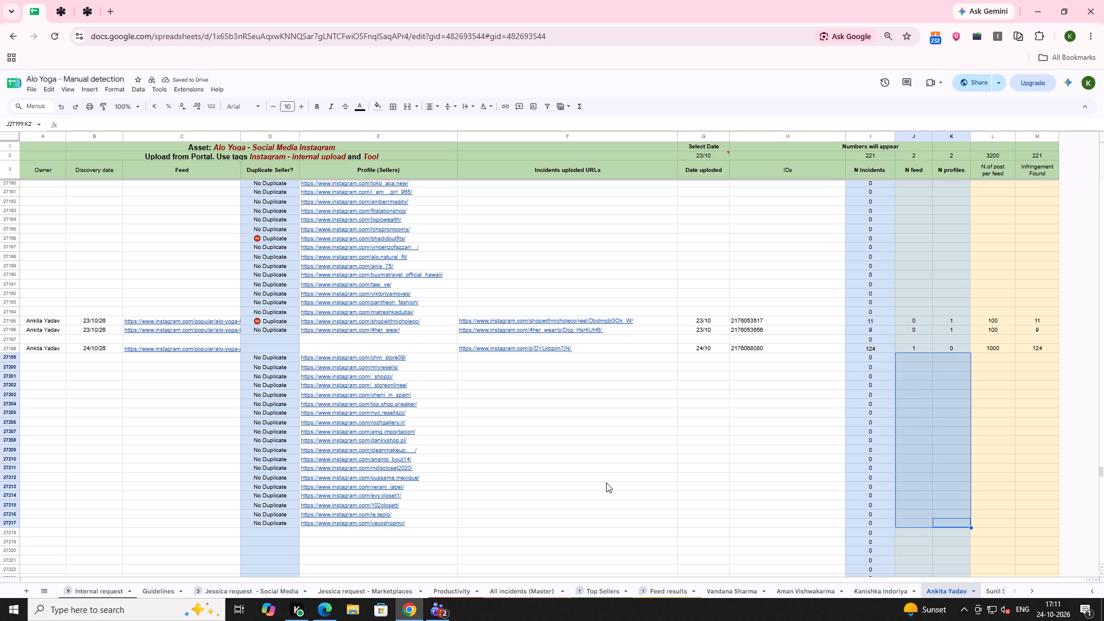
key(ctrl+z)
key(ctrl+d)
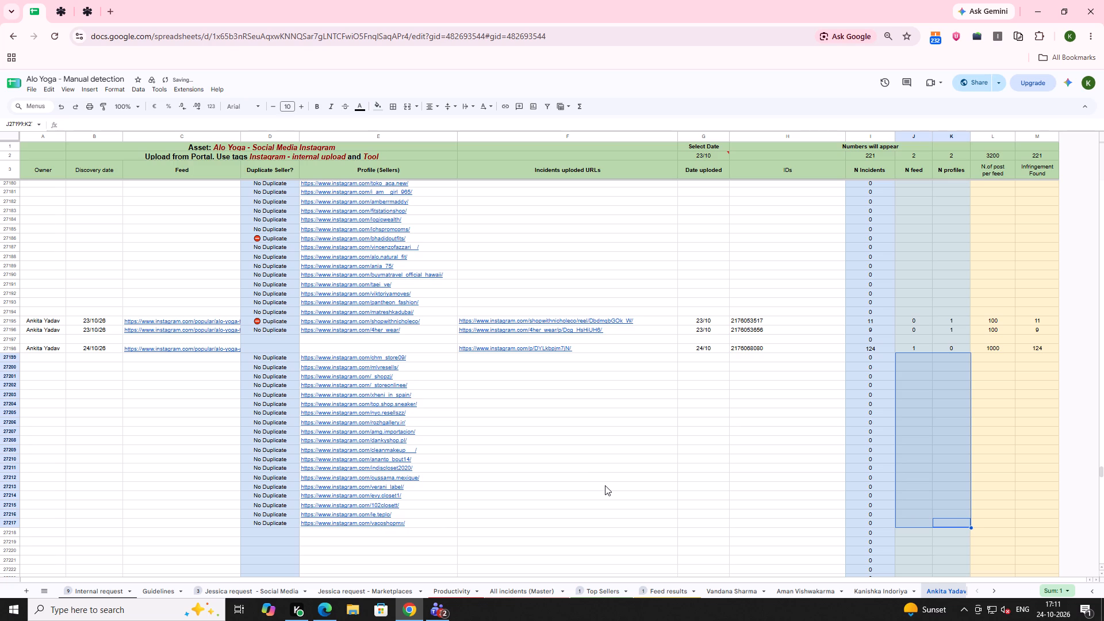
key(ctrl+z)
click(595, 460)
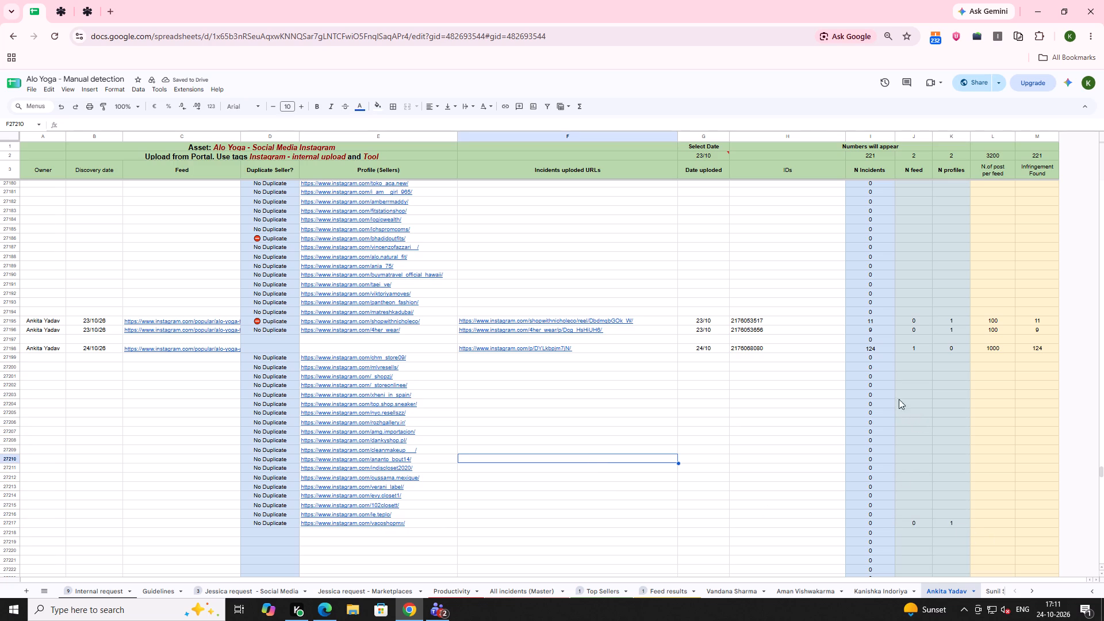
Enter 0 for N feed and 1 for N profiles in row 27199.
click(909, 358)
key(0)
key(Right)
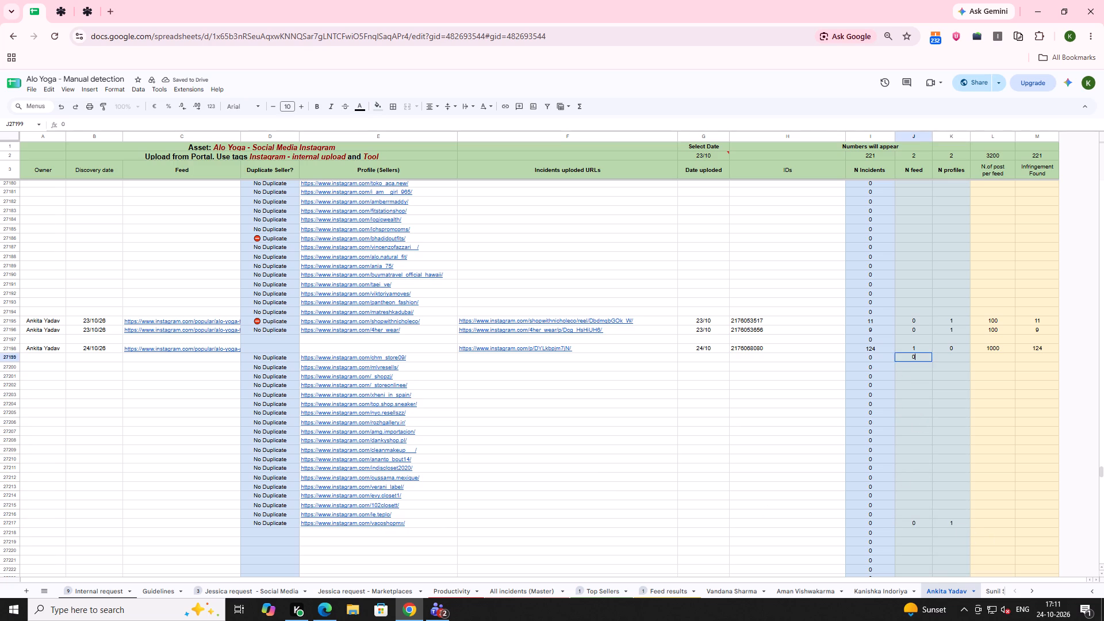
key(1)
key(Left)
Fill the N feed and N profiles values of row 27199 down through row 27216.
key(shift+Right)
key(shift+Down)
key(shift+Down)
key(shift+Down)
key(shift+Down)
key(shift+Down)
key(shift+Down)
key(shift+Down)
key(shift+Down)
key(shift+Down)
key(shift+Down)
key(shift+Down)
key(shift+Down)
key(shift+Down)
key(shift+Down)
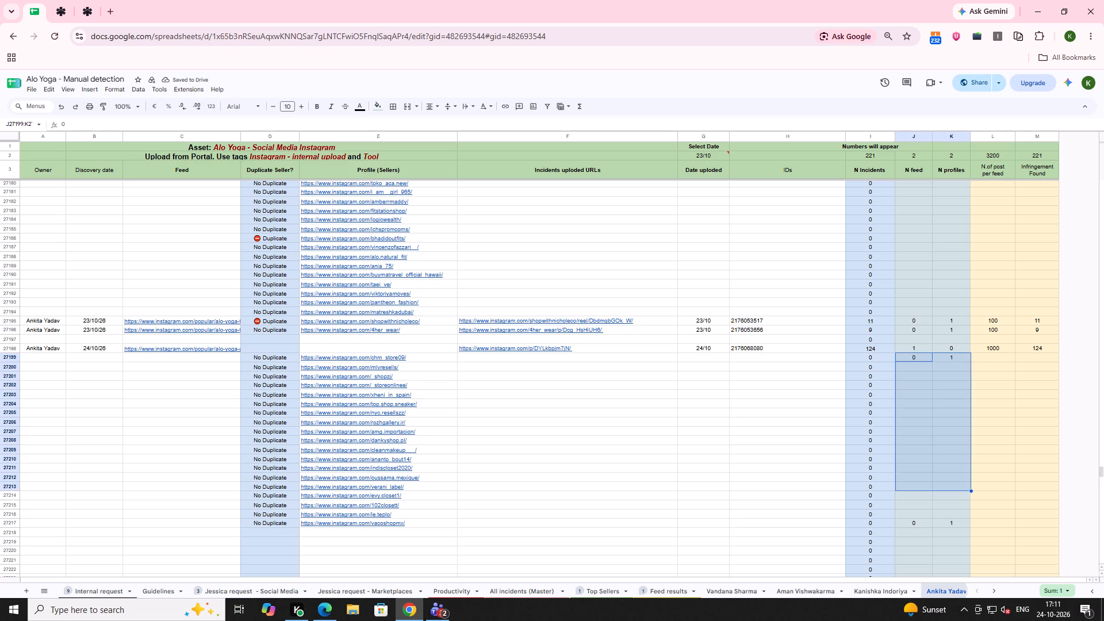
key(shift+Down)
key(shift+Down)
key(shift+Down)
key(ctrl+shift+d)
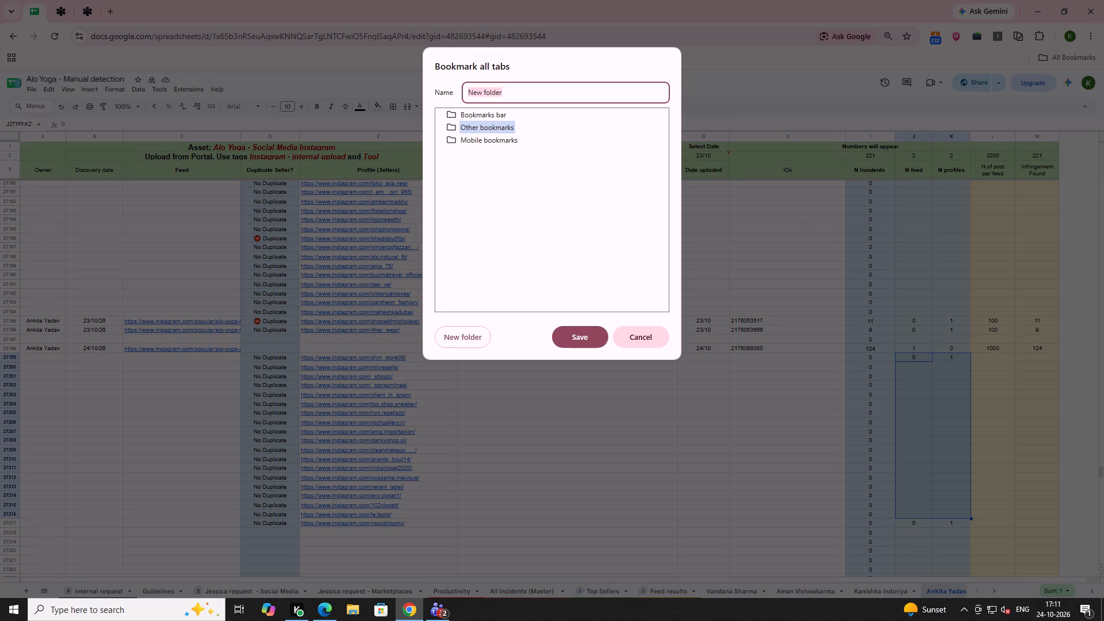
Fill the N feed and N profiles values of row 27199 down through row 27216.
click(611, 496)
click(650, 338)
key(ctrl+d)
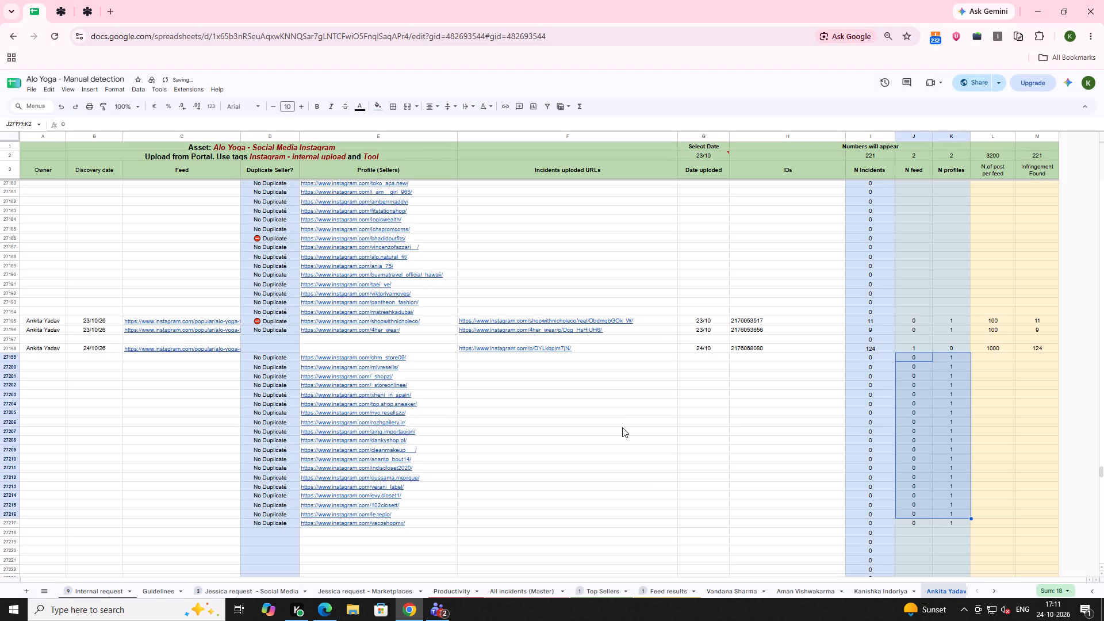
click(655, 480)
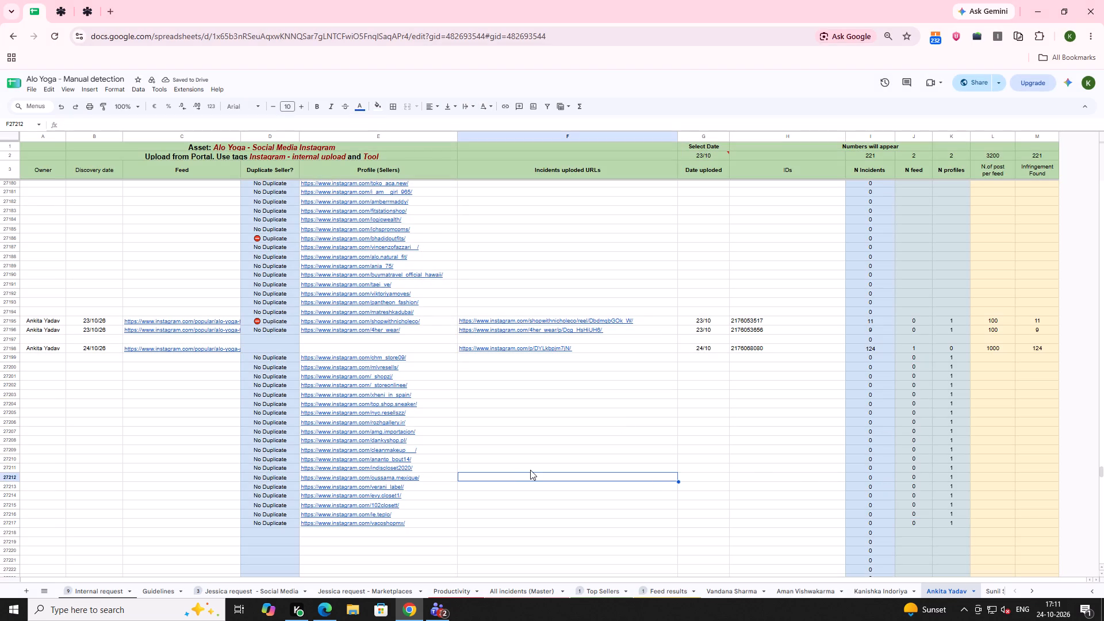
Copy the owner and discovery date from row 27198 into row 27218, the first empty row below the profile links.
scroll(525, 468, down, 1)
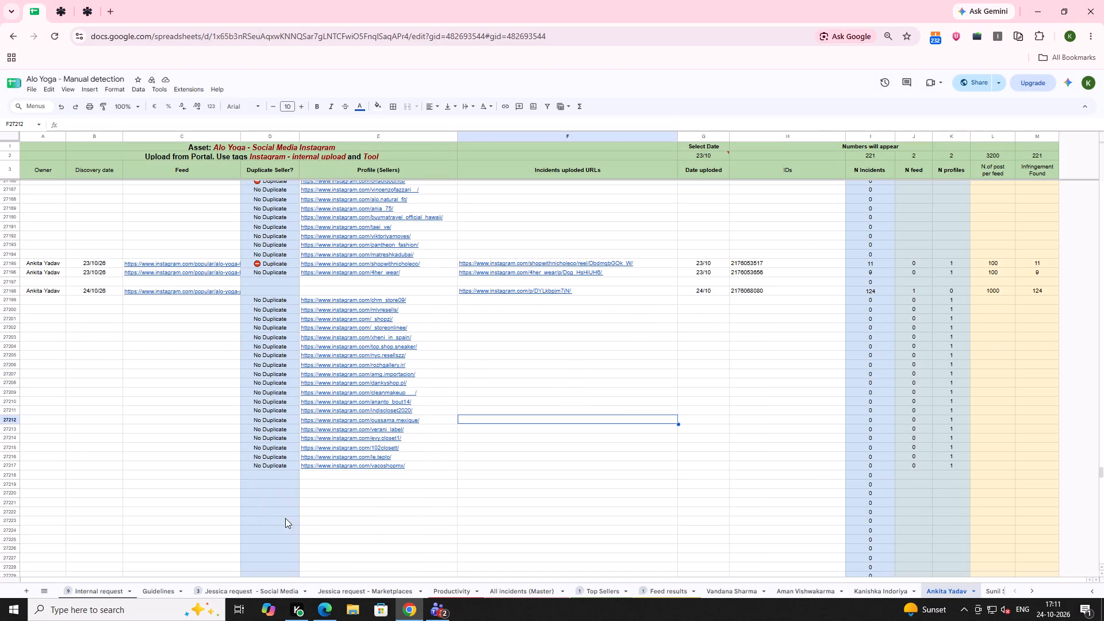
drag(48, 290, 70, 289)
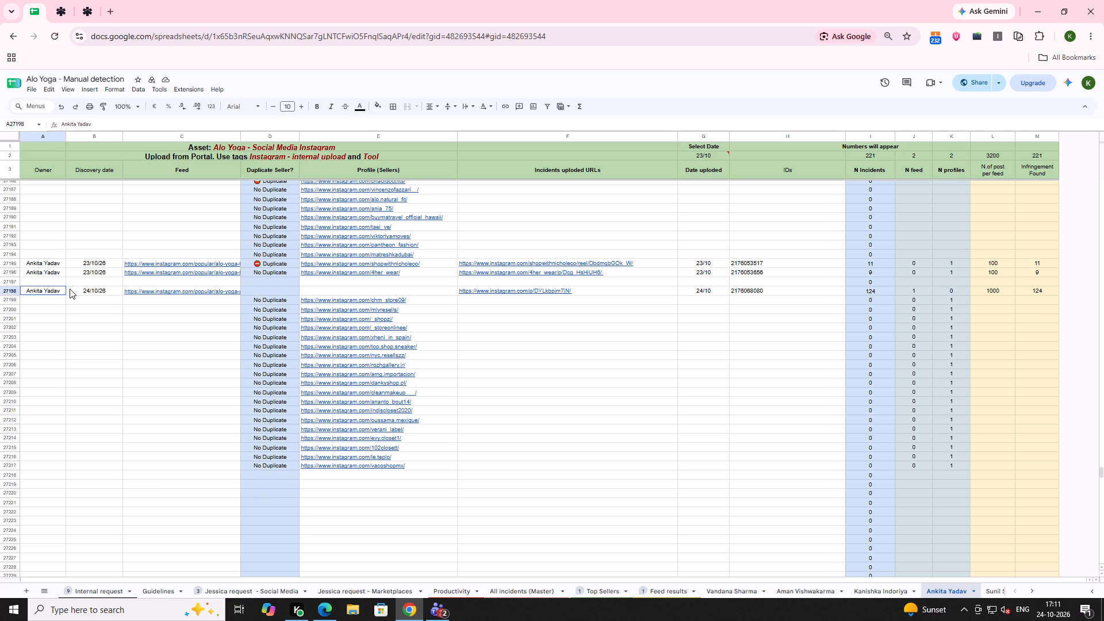
drag(70, 289, 78, 289)
key(ctrl+c)
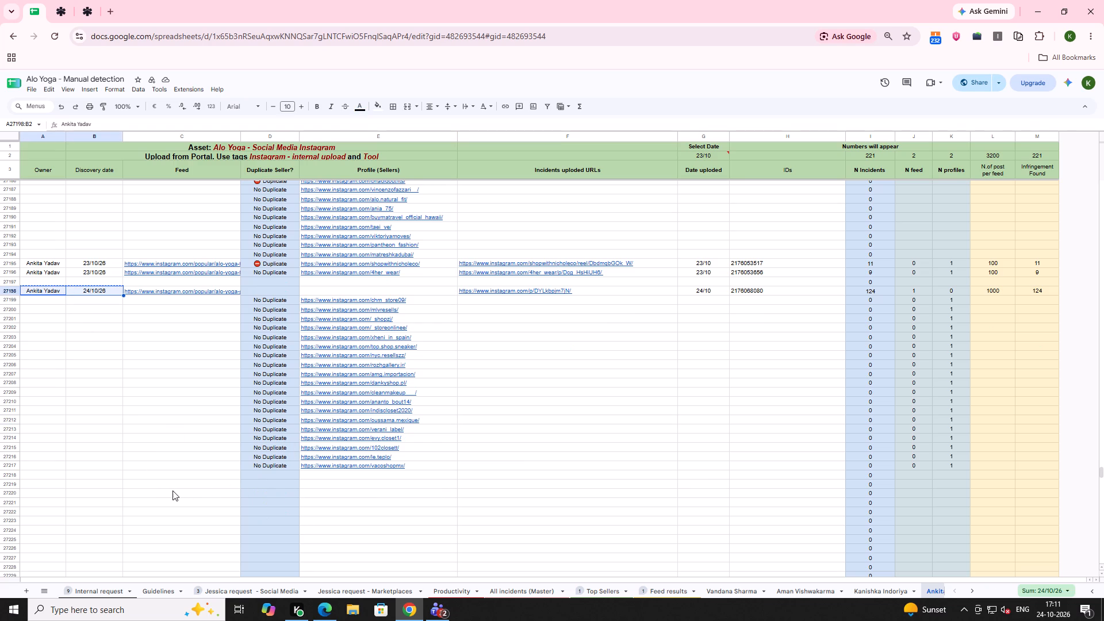
scroll(190, 473, up, 8)
scroll(190, 473, down, 6)
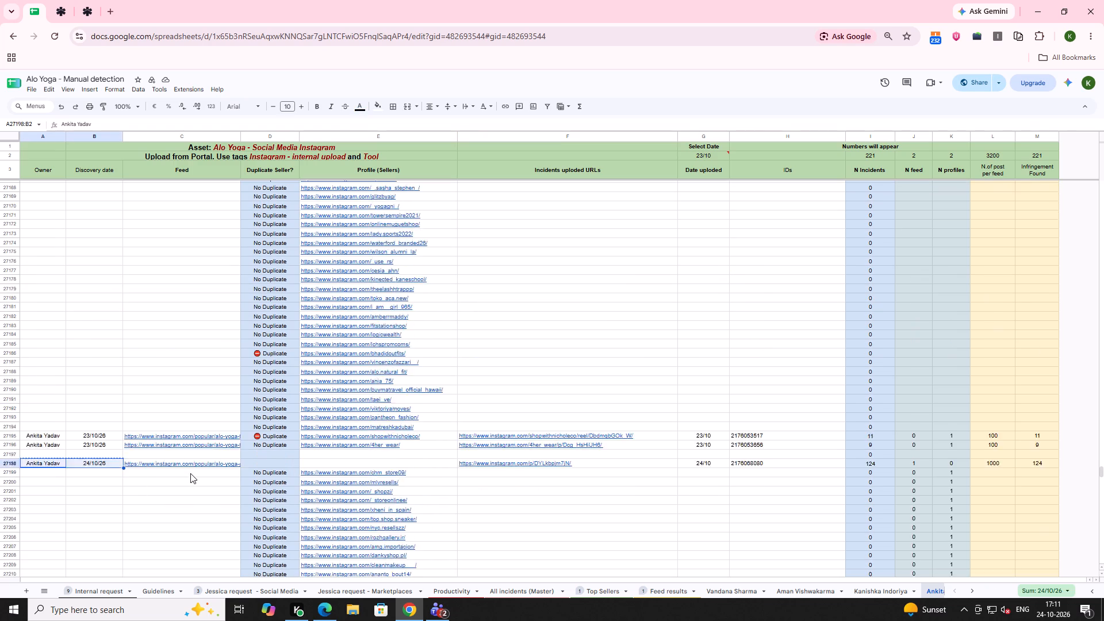
scroll(190, 473, down, 2)
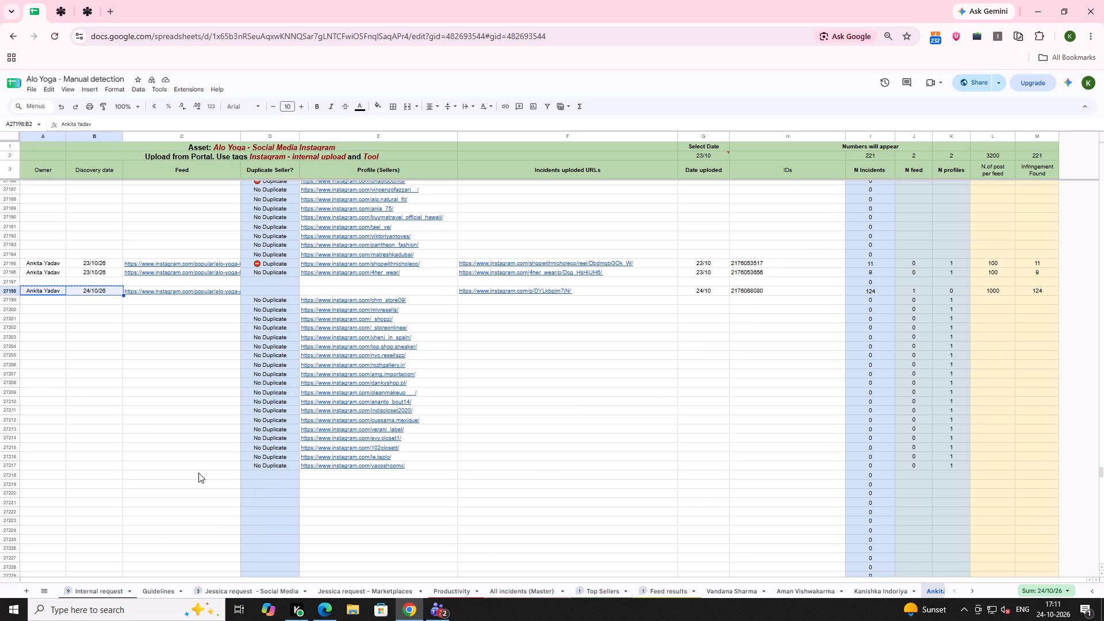
click(56, 476)
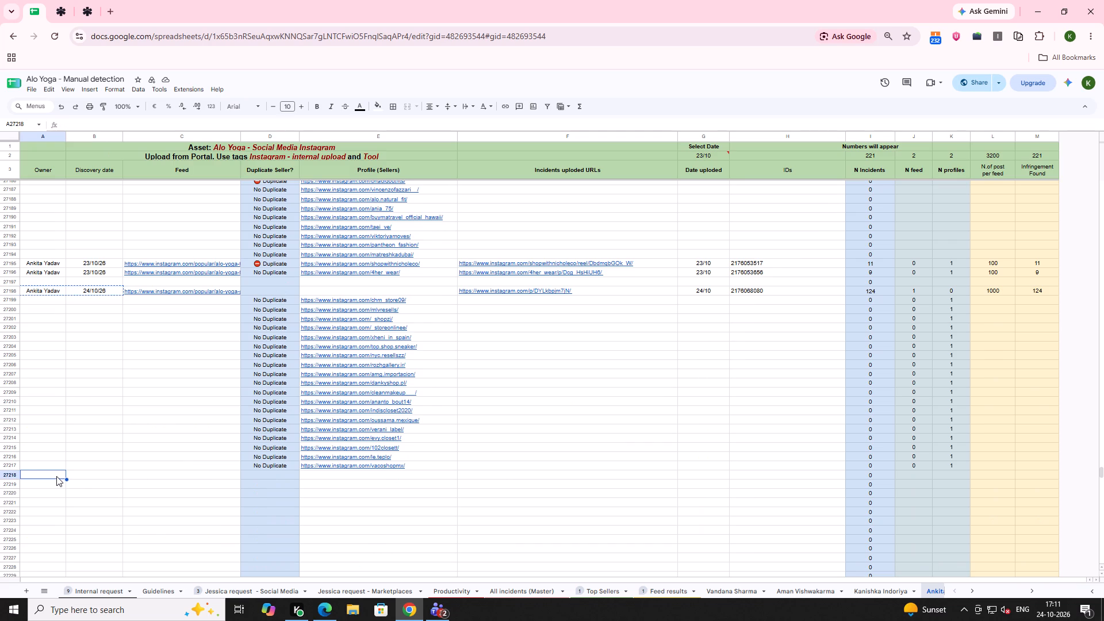
key(ctrl+v)
click(120, 520)
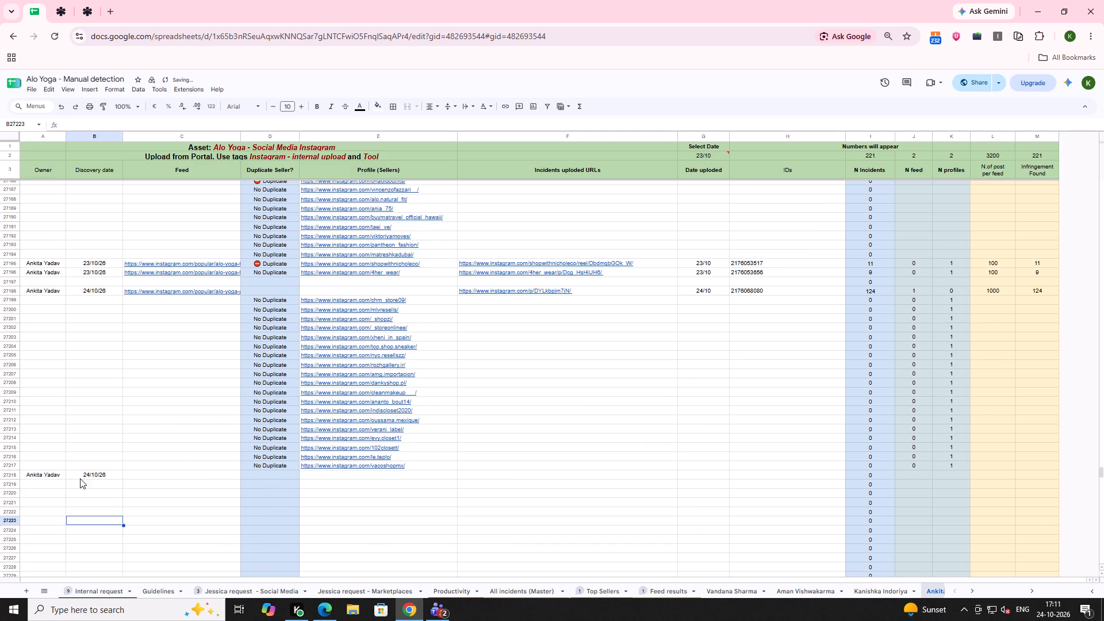
Copy the alo-yoga-button feed link from the FEED DATA sheet in Edge into the Feed cell of row 27218 in Chrome.
click(131, 480)
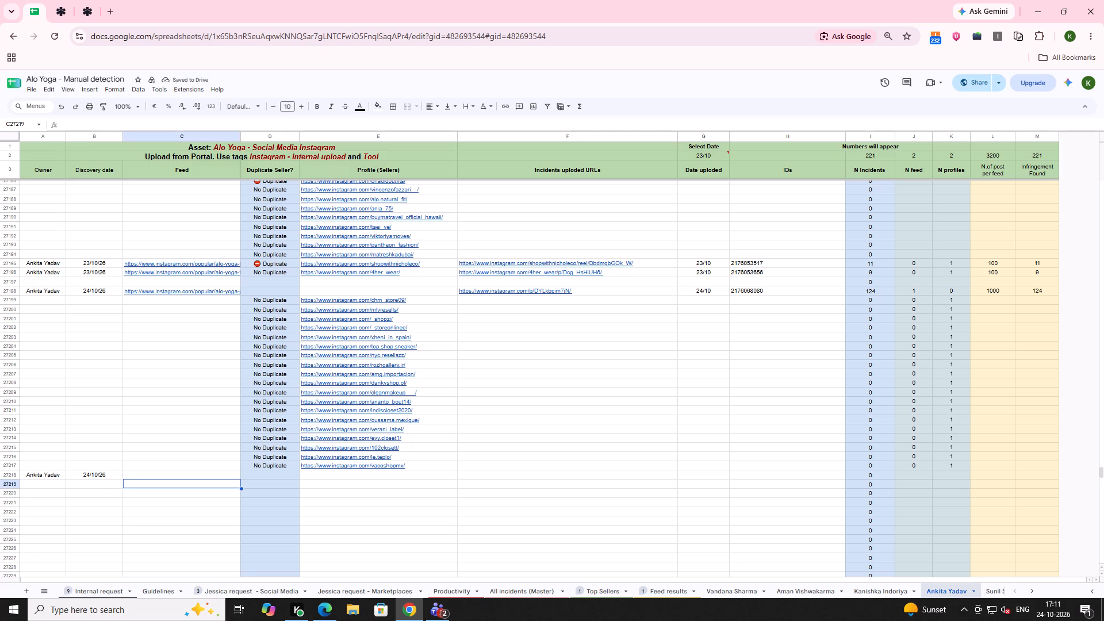
click(128, 472)
key(alt+Tab)
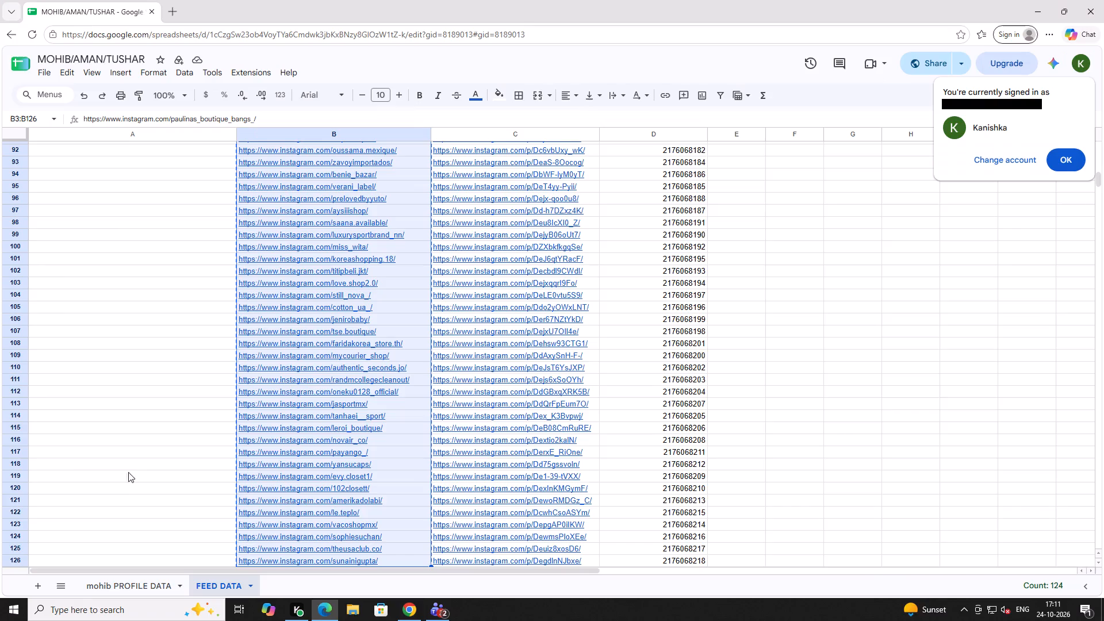
scroll(355, 428, down, 9)
scroll(355, 428, up, 3)
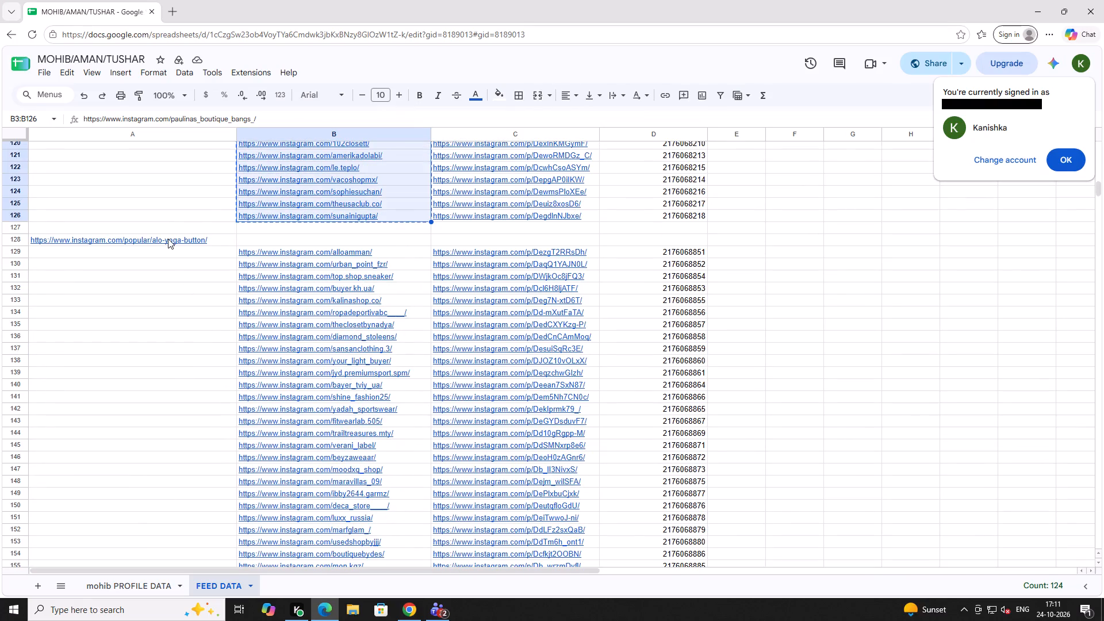
click(168, 239)
key(ctrl+c)
key(alt+Tab)
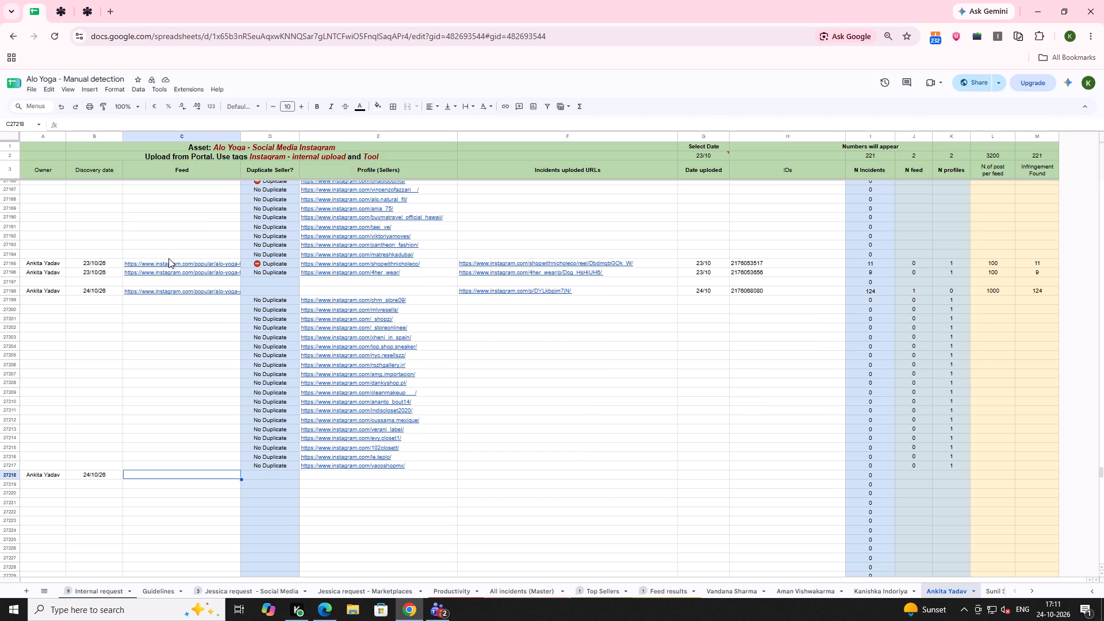
key(ctrl+v)
key(Right)
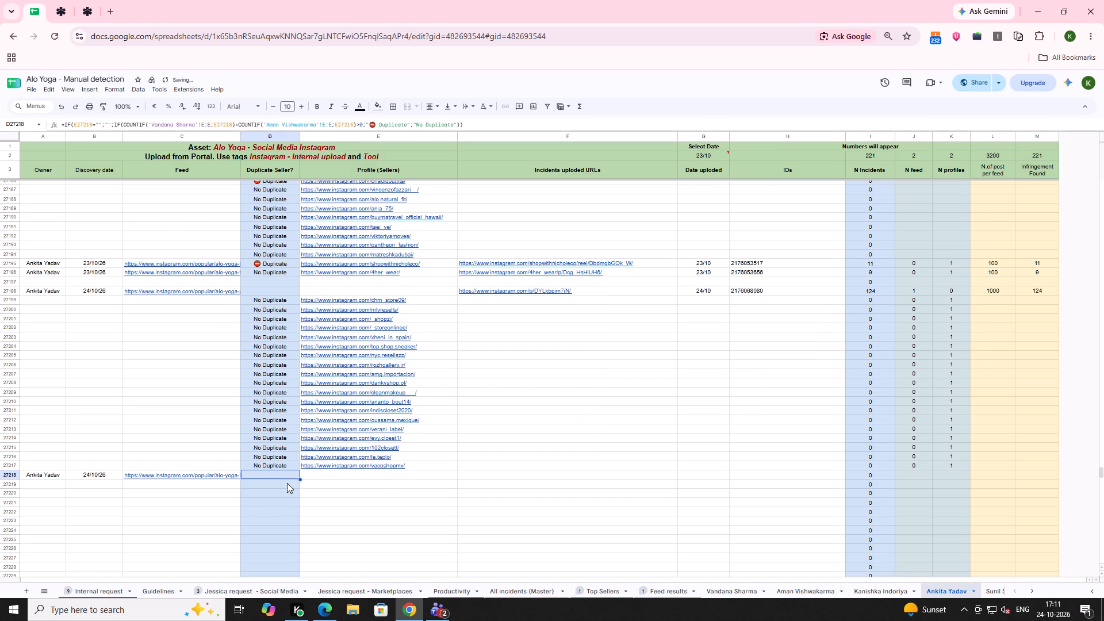
Enter the current date, 24/10, as the Date uploaded in row 27218.
key(Right)
key(Right)
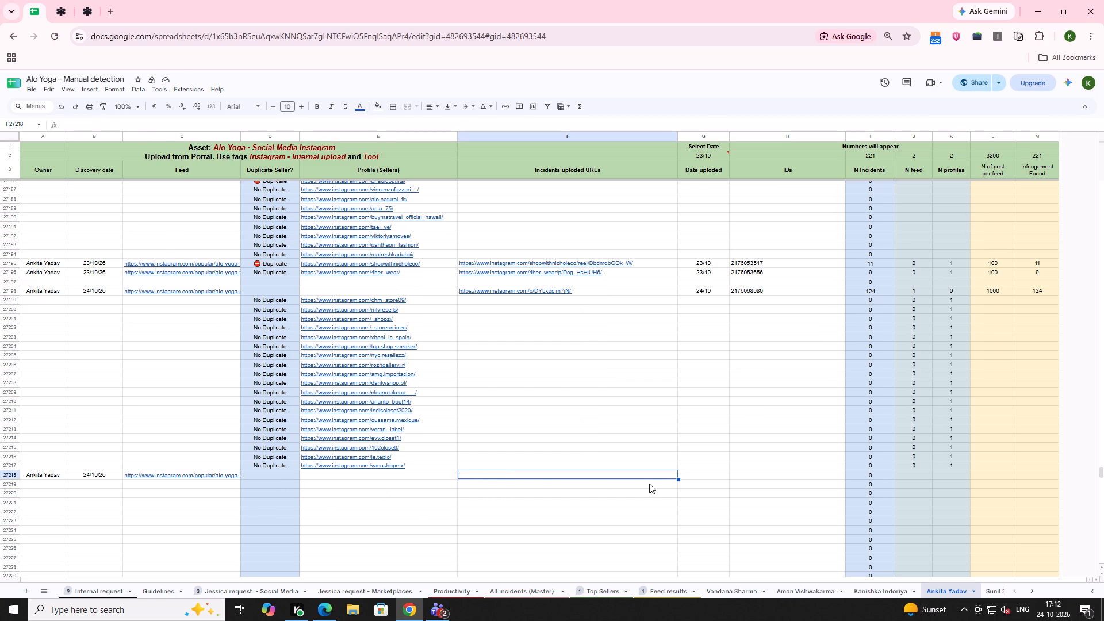
click(682, 473)
key(ctrl+semicolon)
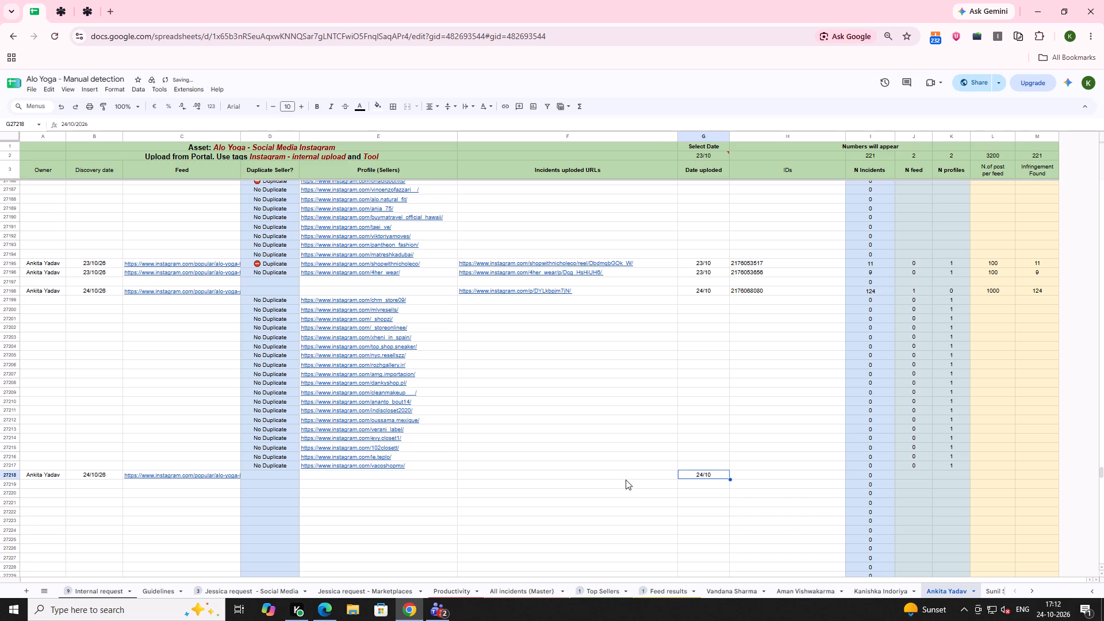
Copy the alo-yoga-button post links, C129 to C173 of FEED DATA in Edge, into the single Incidents uploaded URLs cell of row 27218.
double_click(623, 474)
key(alt+Tab)
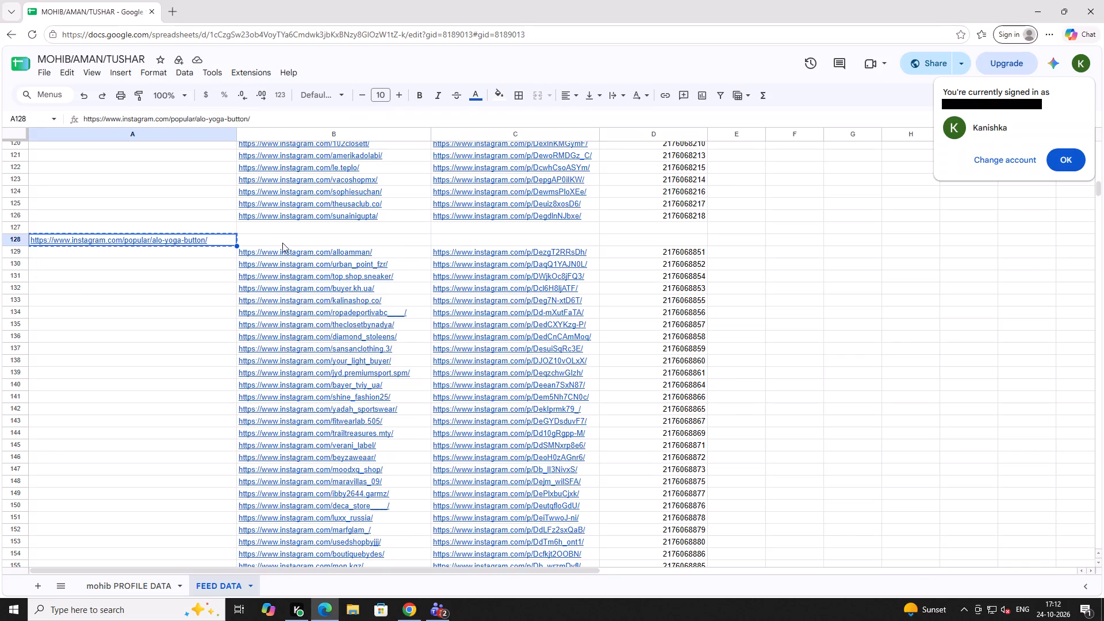
click(535, 251)
key(ctrl+shift+Down)
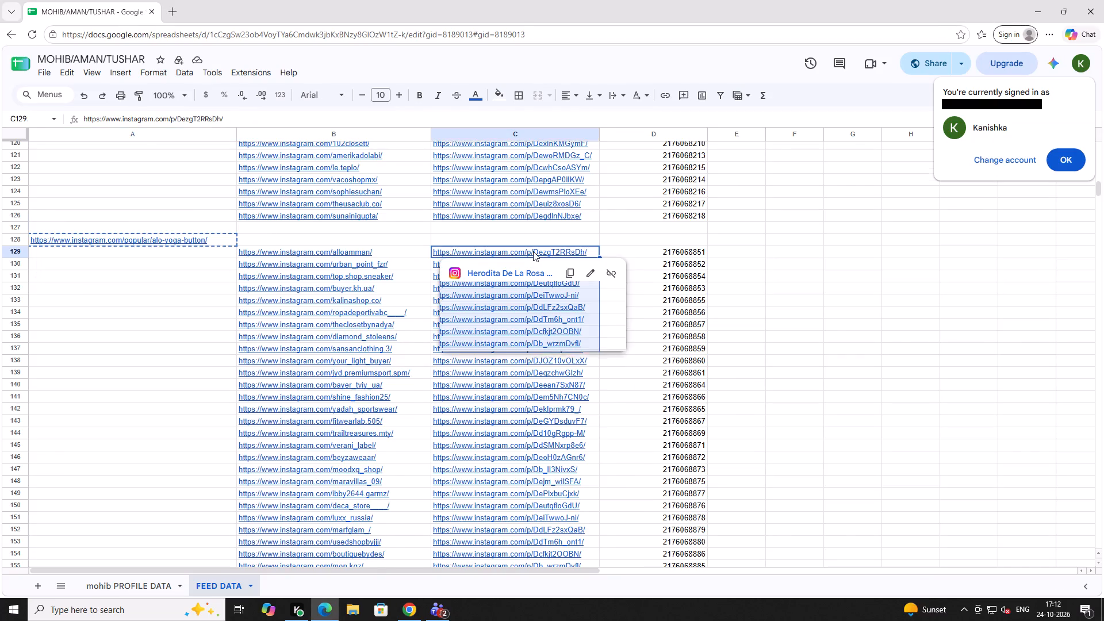
key(ctrl+c)
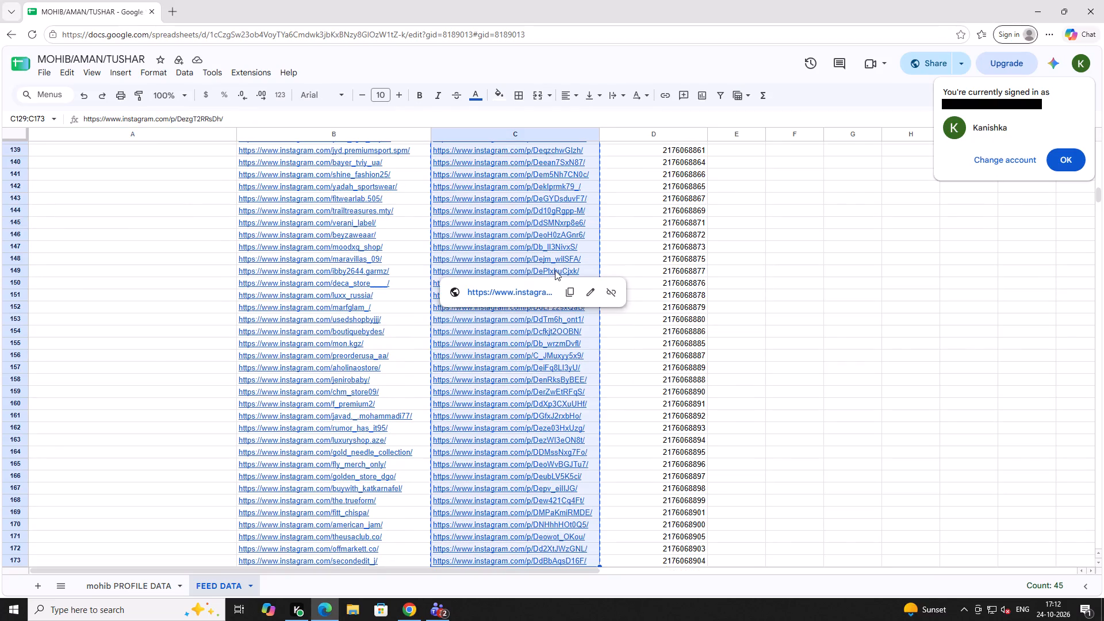
key(alt+Tab)
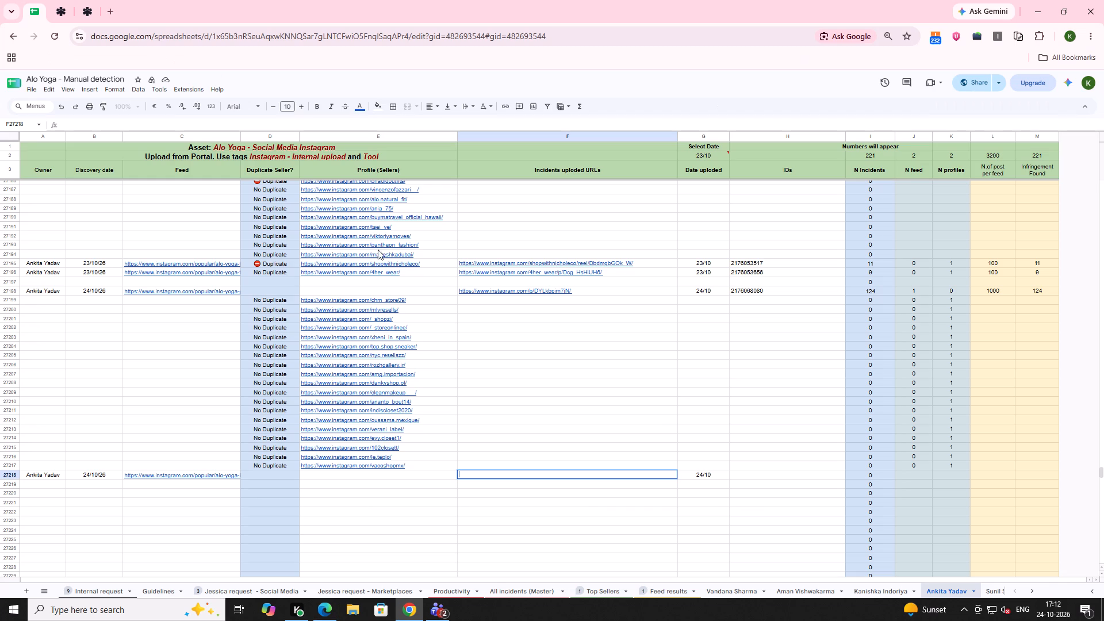
key(ctrl+v)
Copy the alo-yoga-button incident IDs, D129 to D173 of FEED DATA in Edge, into the single IDs cell of row 27218.
double_click(766, 477)
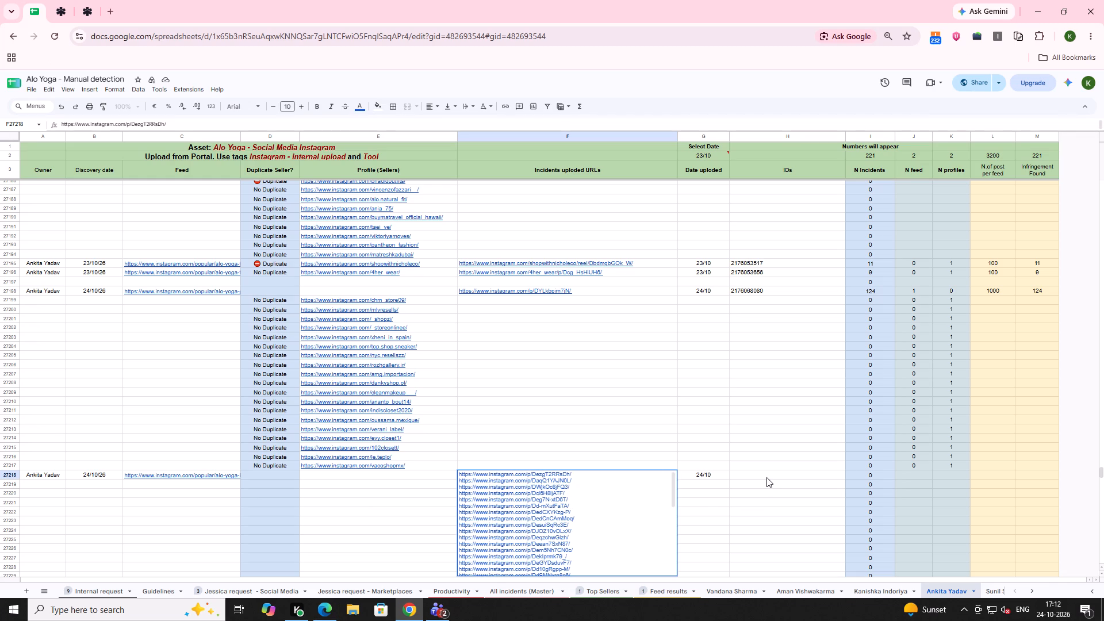
key(alt+Tab)
scroll(652, 294, up, 6)
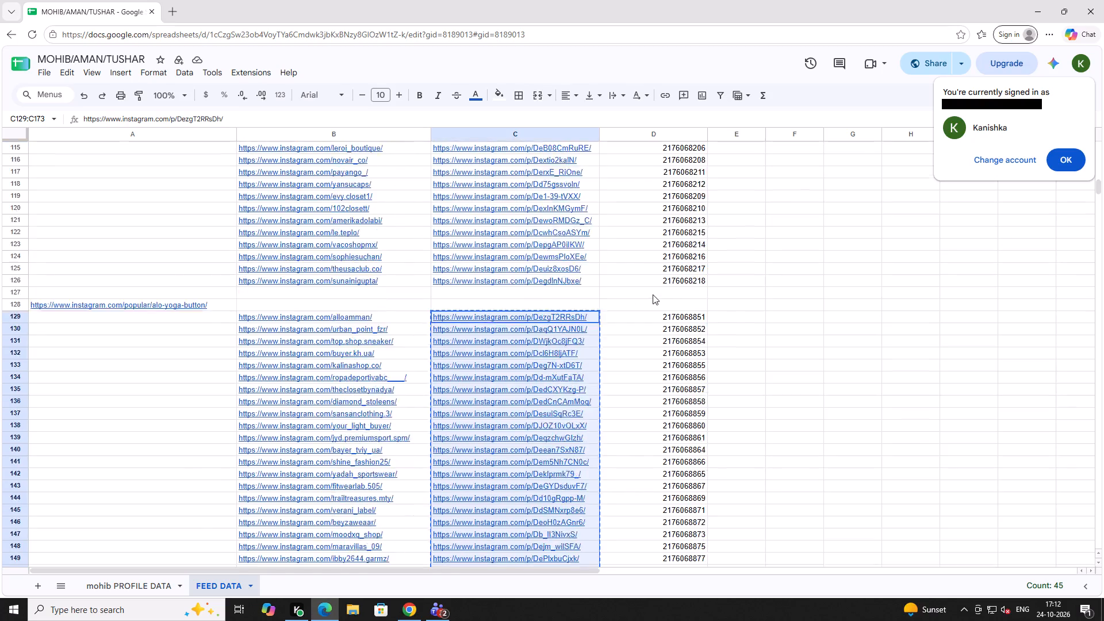
scroll(653, 294, up, 1)
scroll(657, 295, down, 2)
click(691, 316)
key(ctrl+shift+Down)
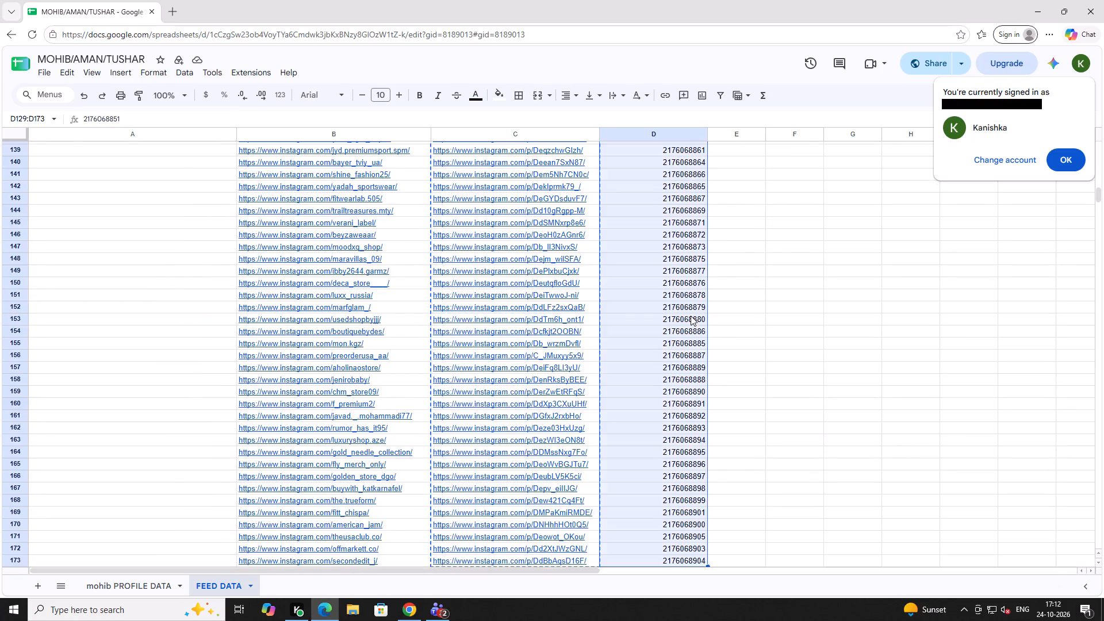
key(ctrl+c)
key(alt+Tab)
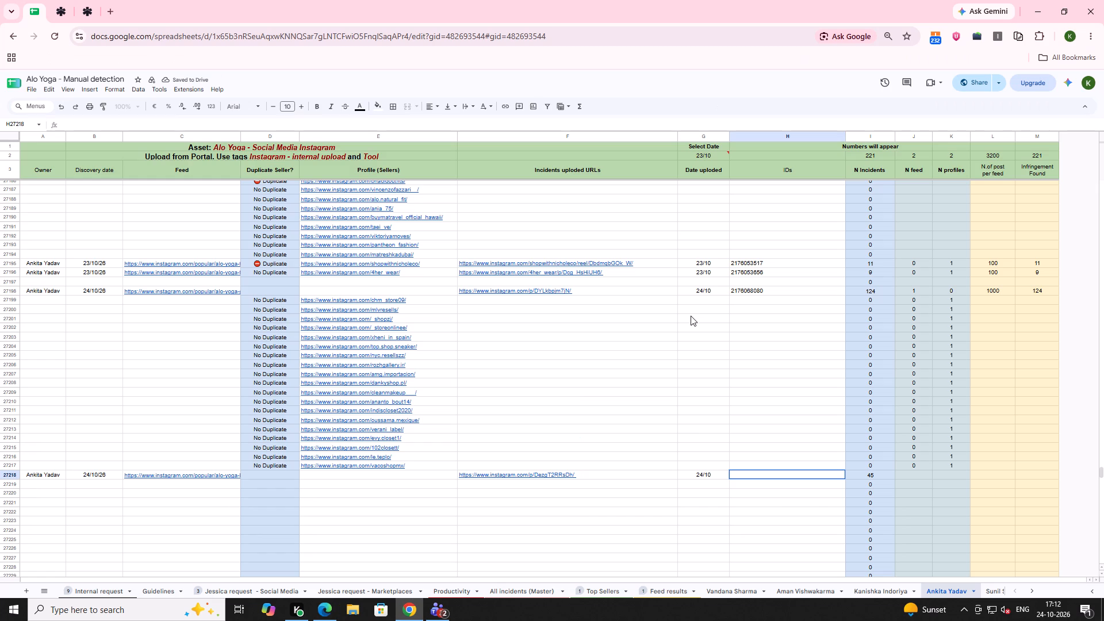
key(ctrl+v)
click(967, 522)
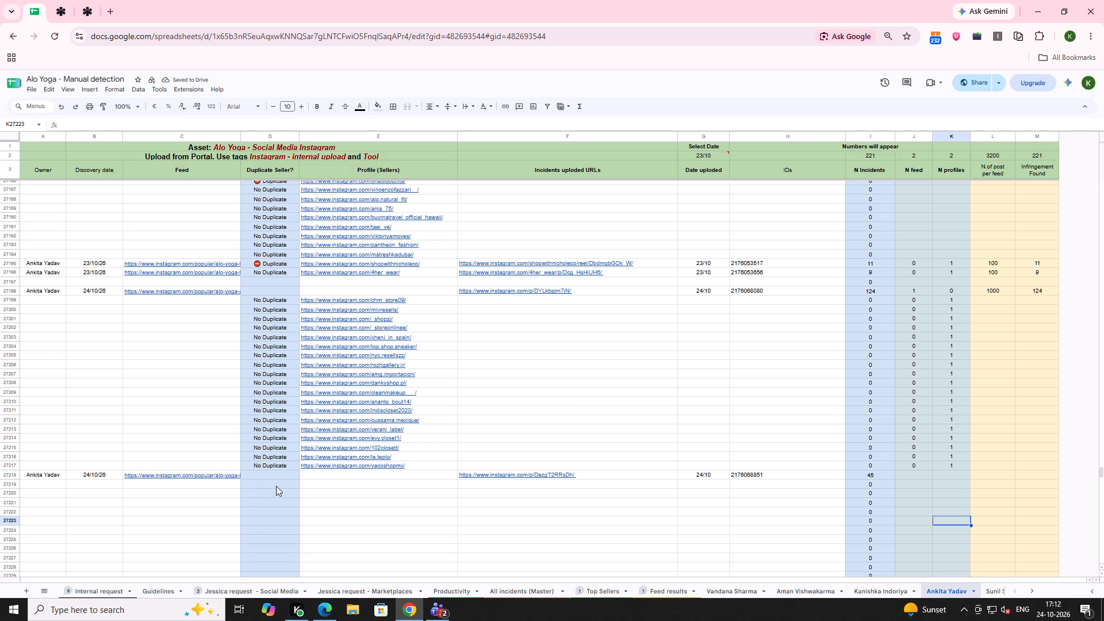
Open the available cell actions for the Duplicate Seller? cell of row 27218.
click(256, 474)
right_click(256, 474)
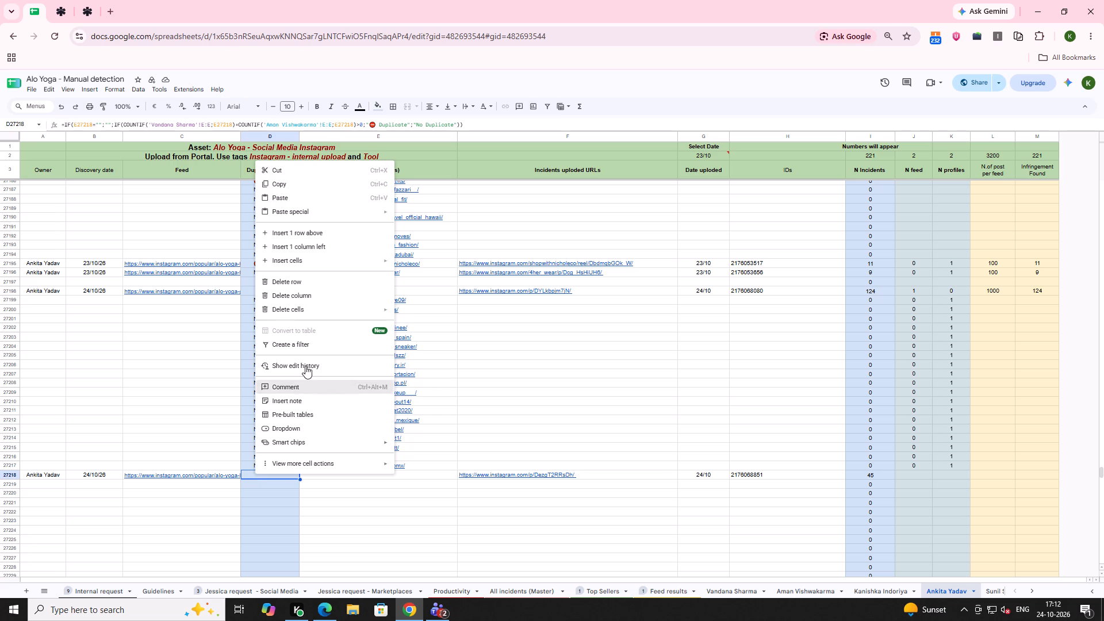
Insert one blank row above the new feed entry in row 27218.
click(299, 235)
click(439, 511)
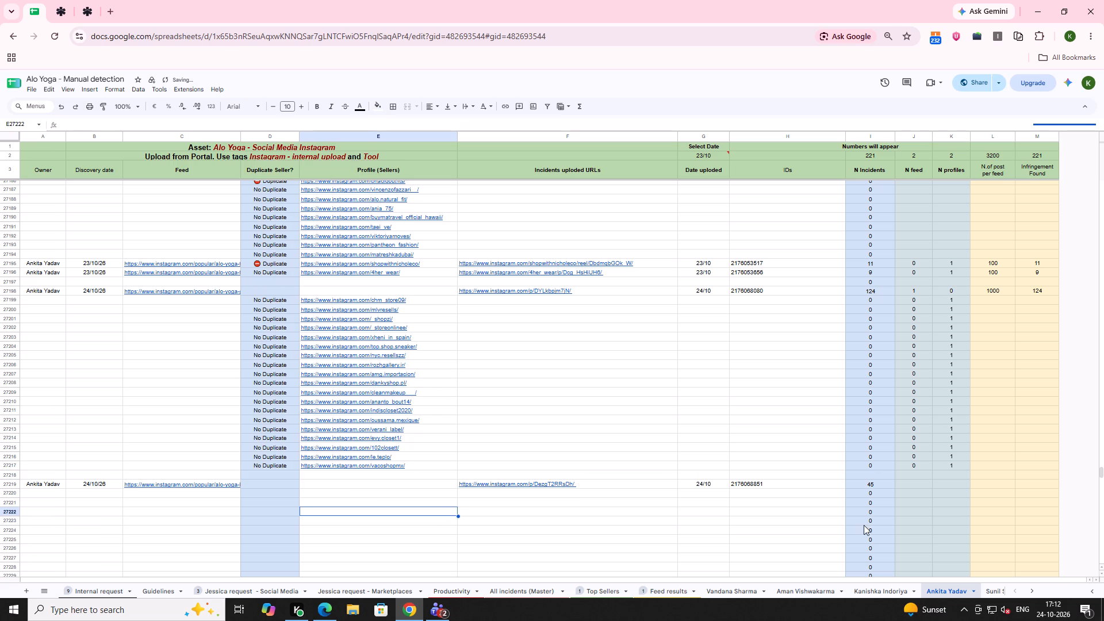
Enter 1 for N feed, 0 for N profiles and 1000 for N of post per feed in row 27219.
click(917, 482)
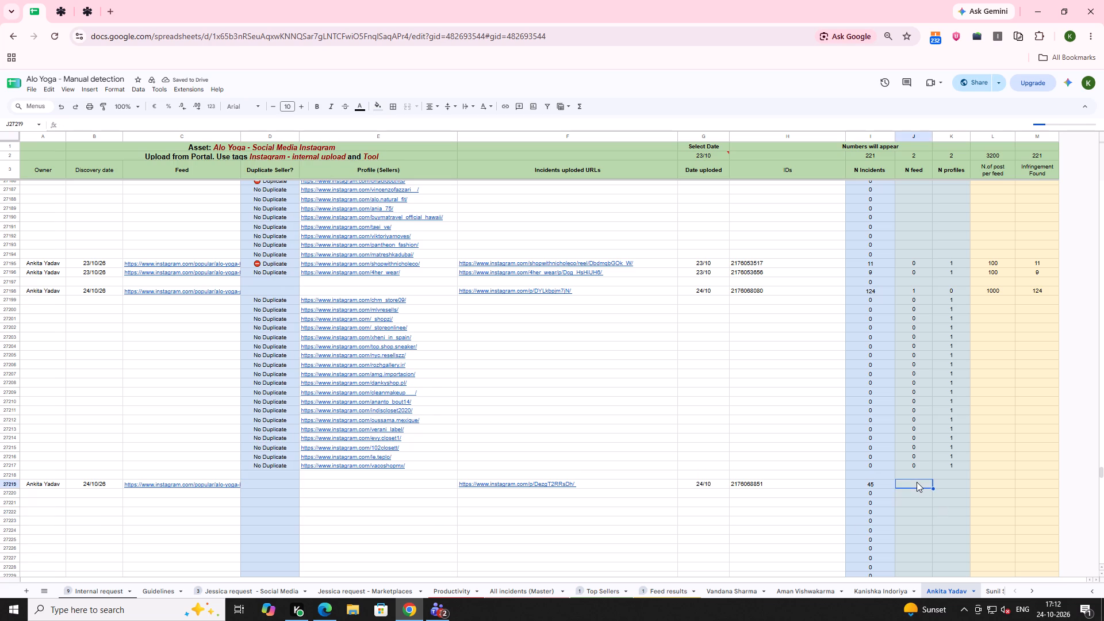
key(1)
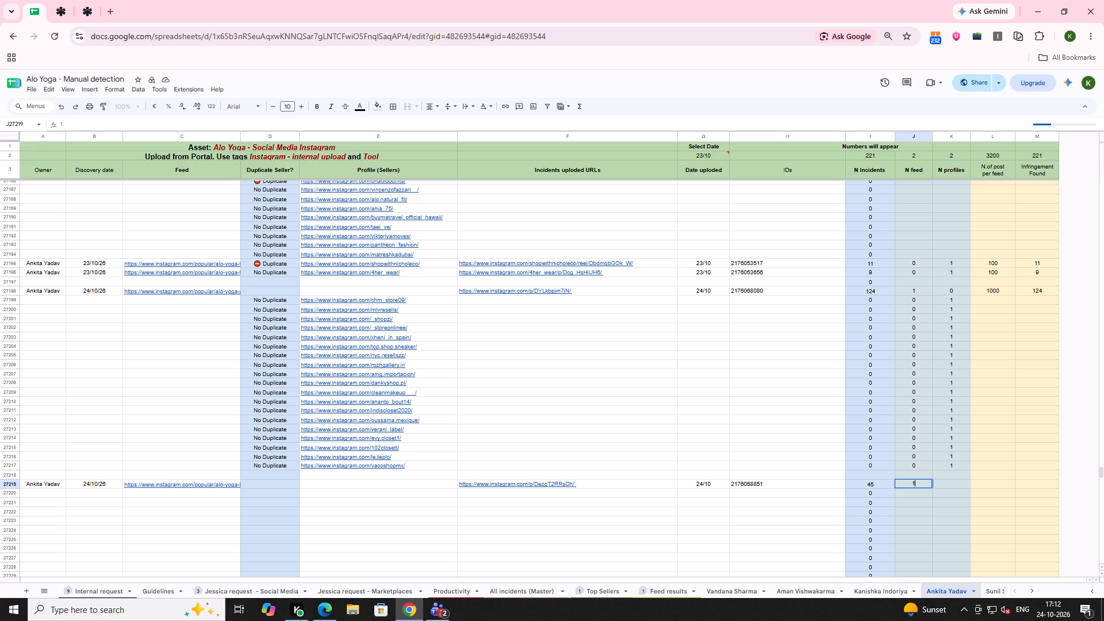
key(Right)
key(0)
key(Right)
text(1000)
key(Right)
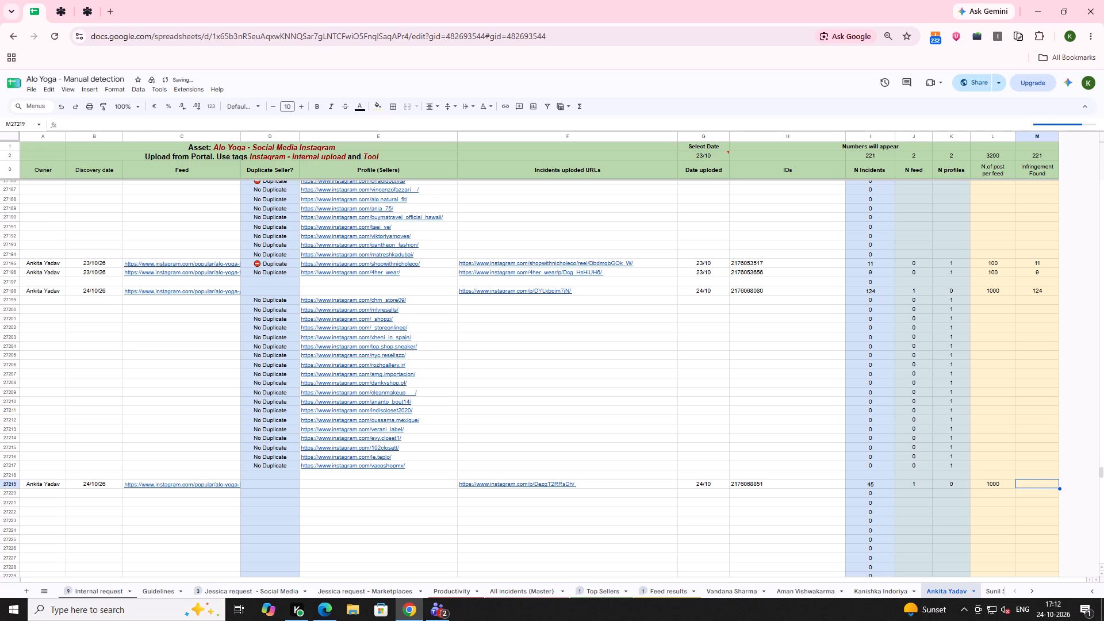
Enter 45 for Infringement Found in row 27219.
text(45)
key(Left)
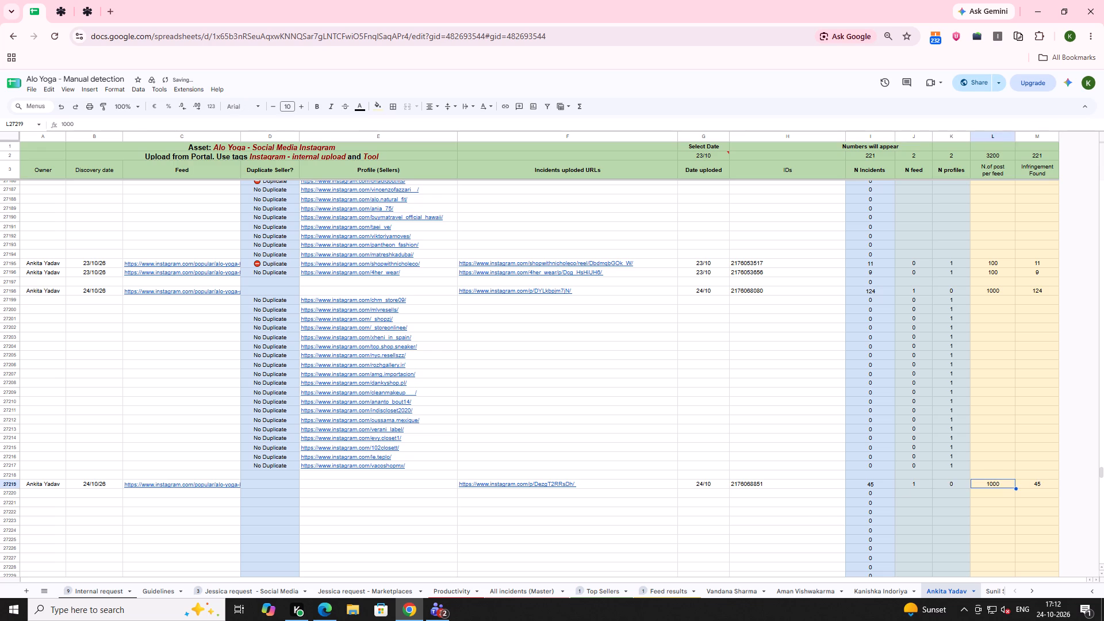
Set the Select Date value in the sheet header to 24/10.
double_click(710, 155)
click(737, 230)
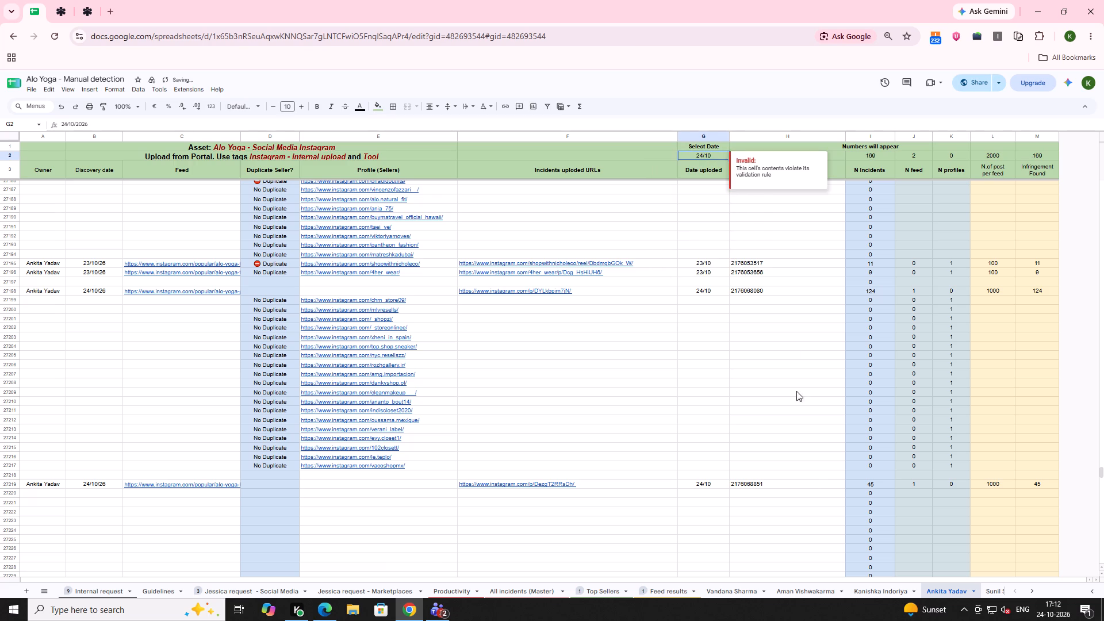
double_click(779, 512)
Copy the alo-yoga-button seller profile links from the FEED DATA sheet in Edge into the Profile (Sellers) column of Ankita's sheet from row 27220.
scroll(374, 459, down, 2)
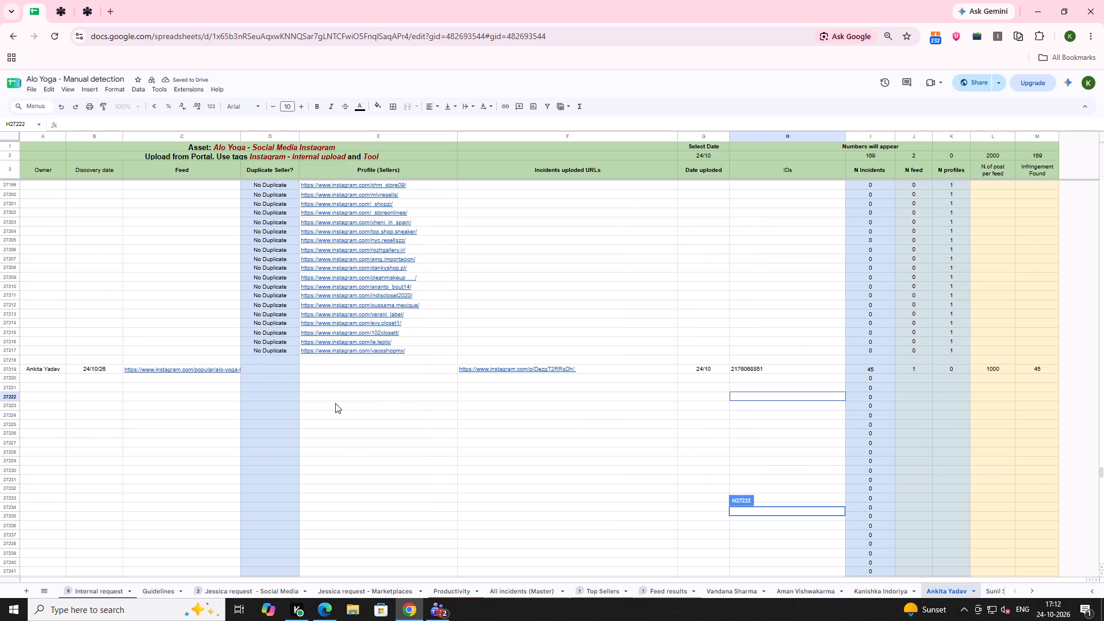
click(320, 378)
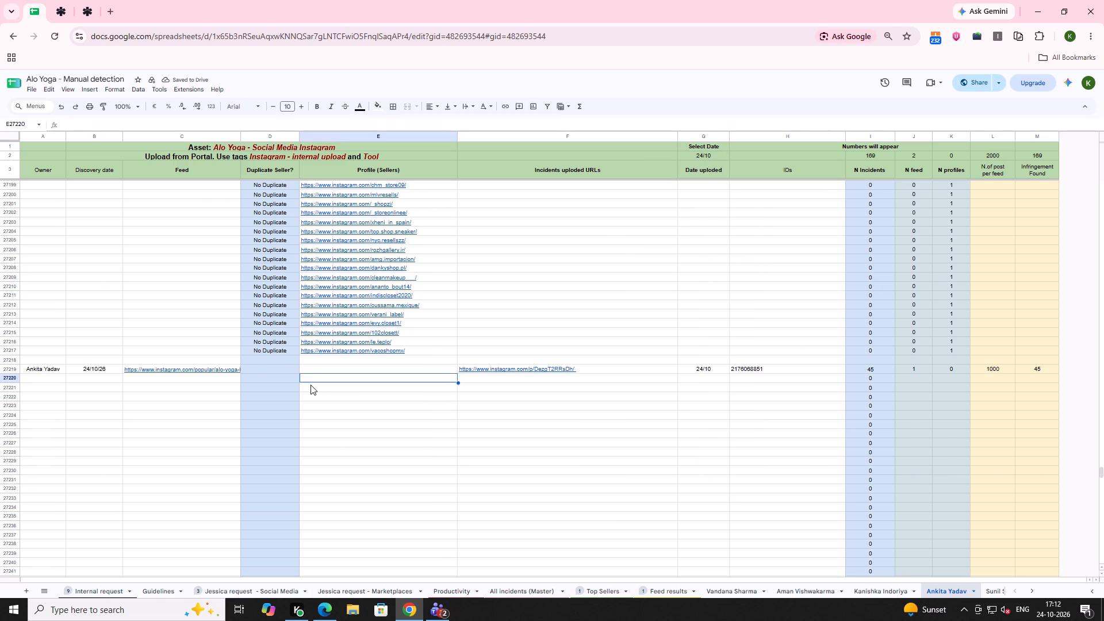
key(alt+Tab)
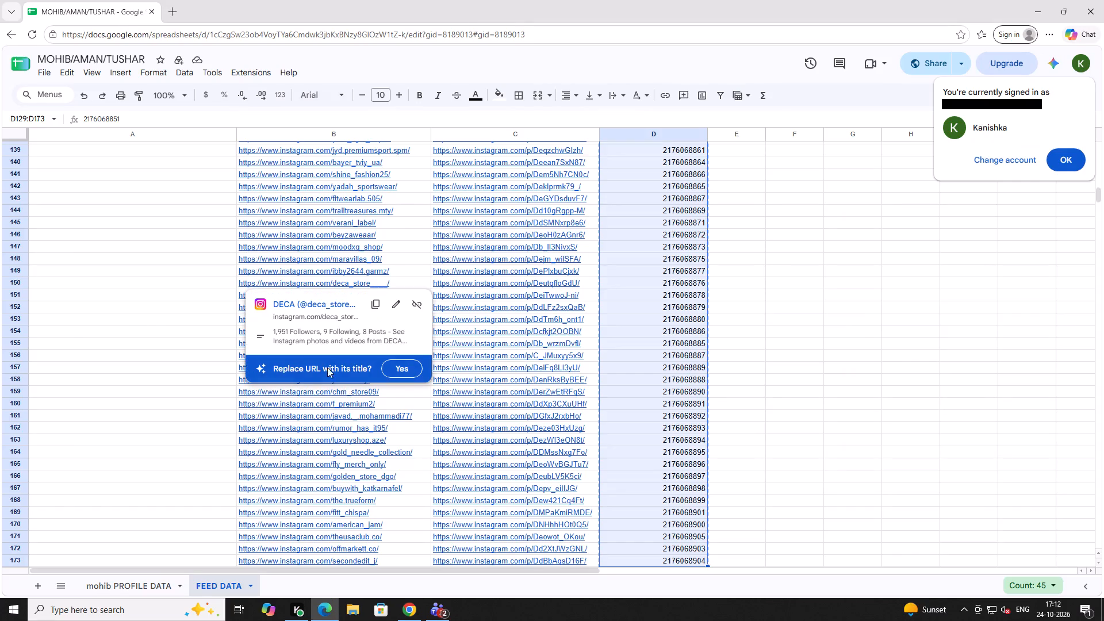
scroll(591, 359, up, 6)
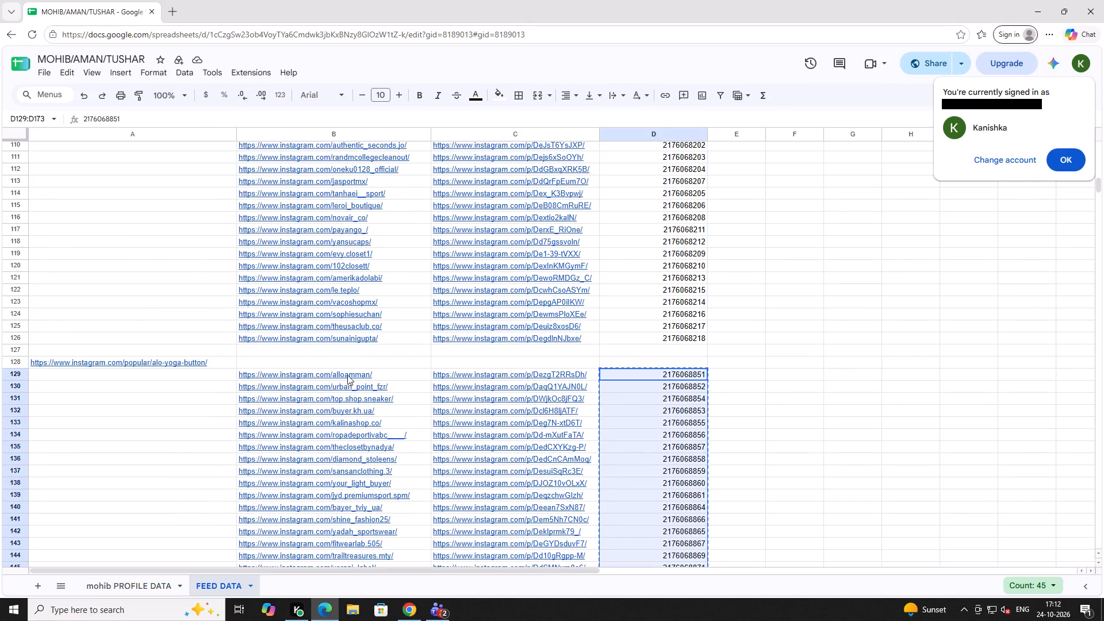
click(346, 373)
key(ctrl+shift+Down)
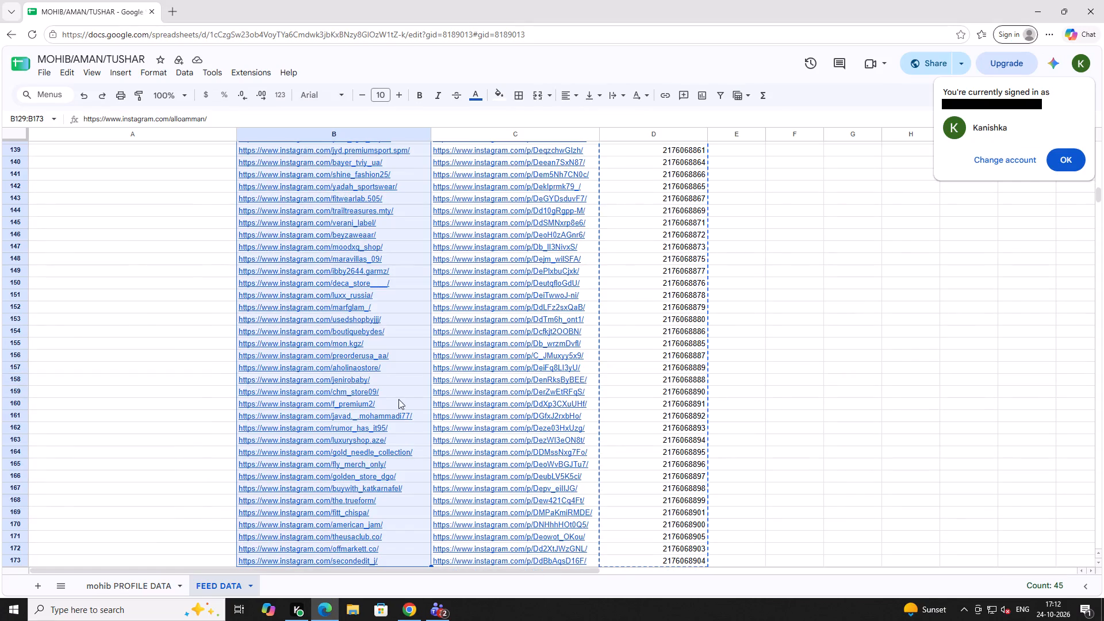
key(ctrl+c)
key(alt+Tab)
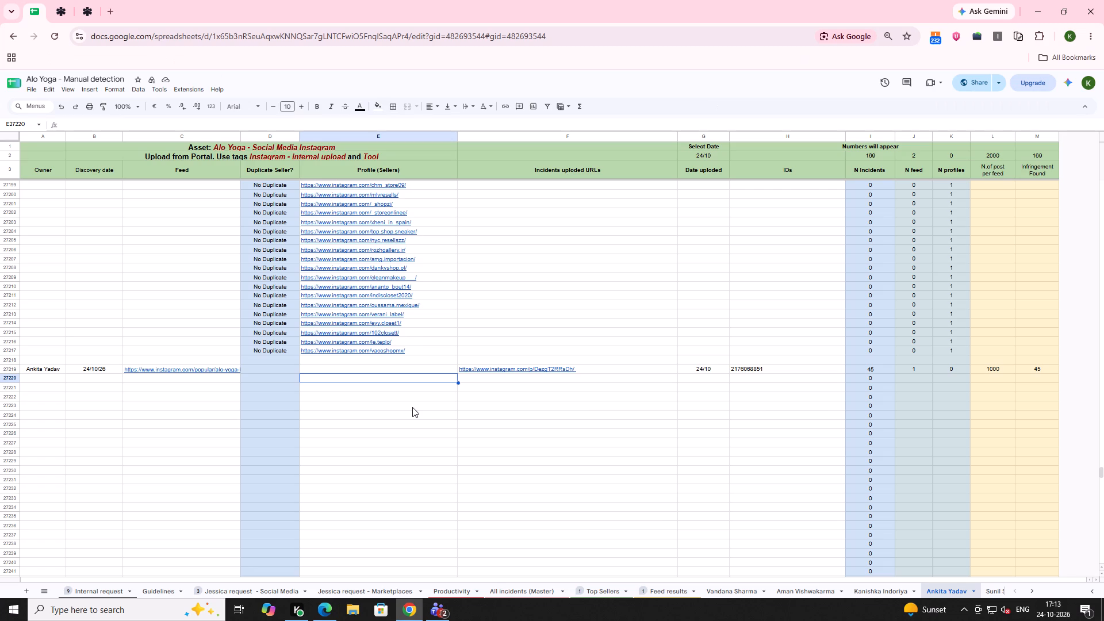
key(ctrl+v)
scroll(375, 403, down, 6)
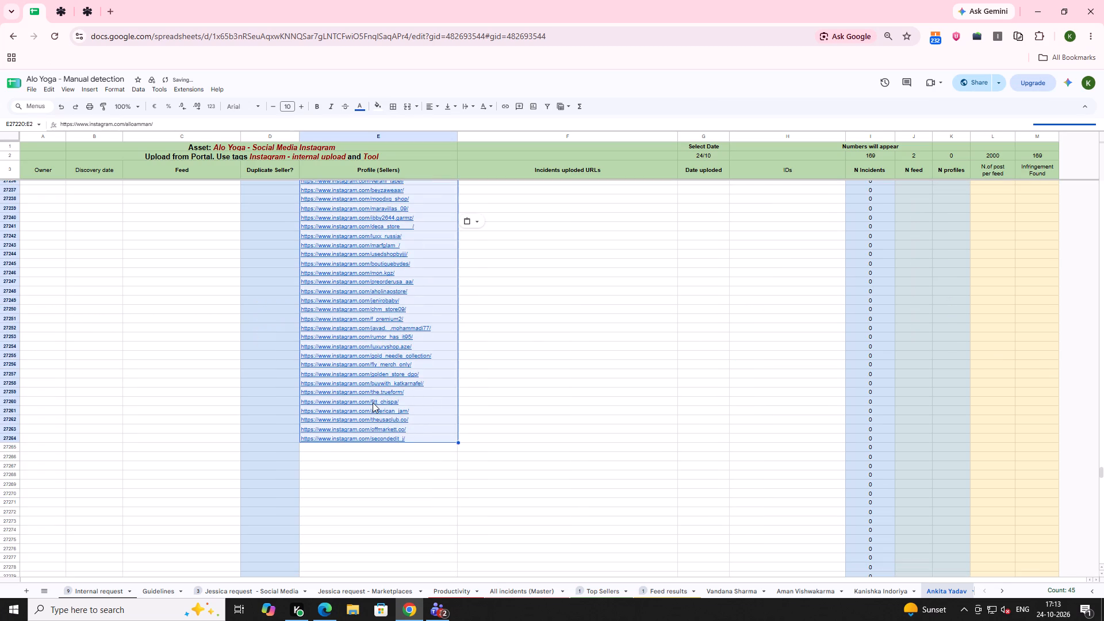
scroll(373, 402, up, 3)
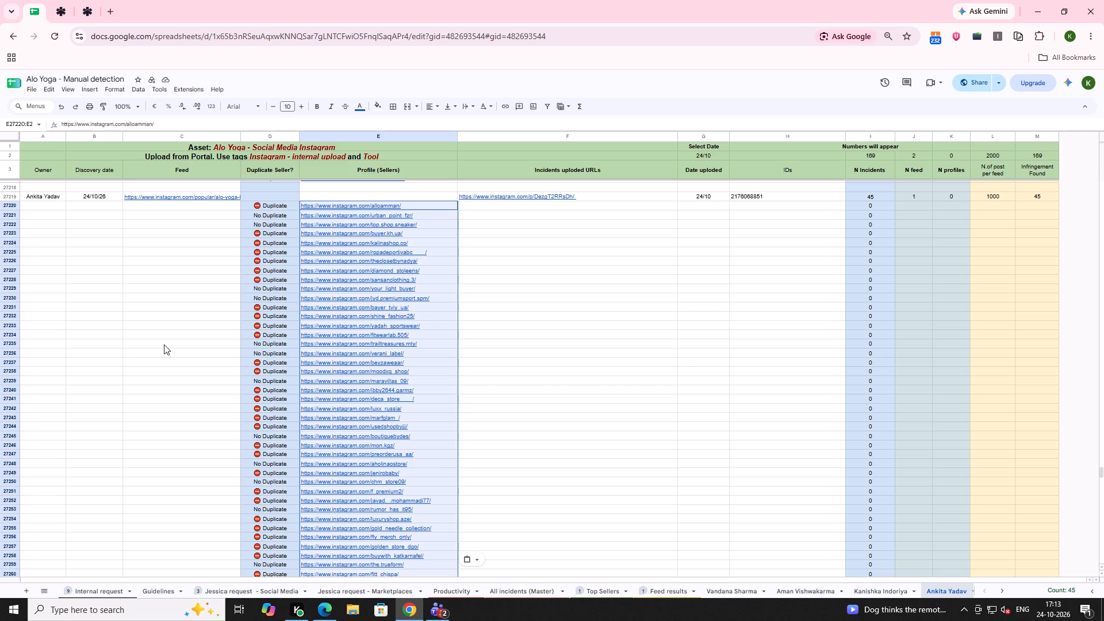
Create a filter on the Duplicate Seller? and Profile columns from row 27219, showing only the Duplicate entries.
drag(293, 198, 307, 198)
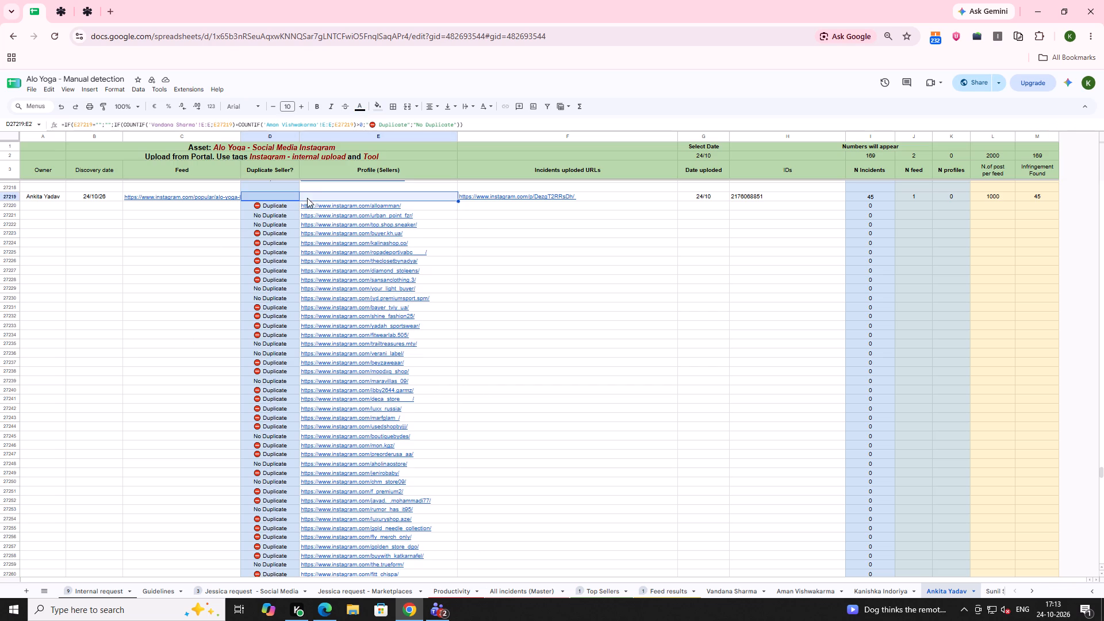
key(alt+d)
key(alt+f)
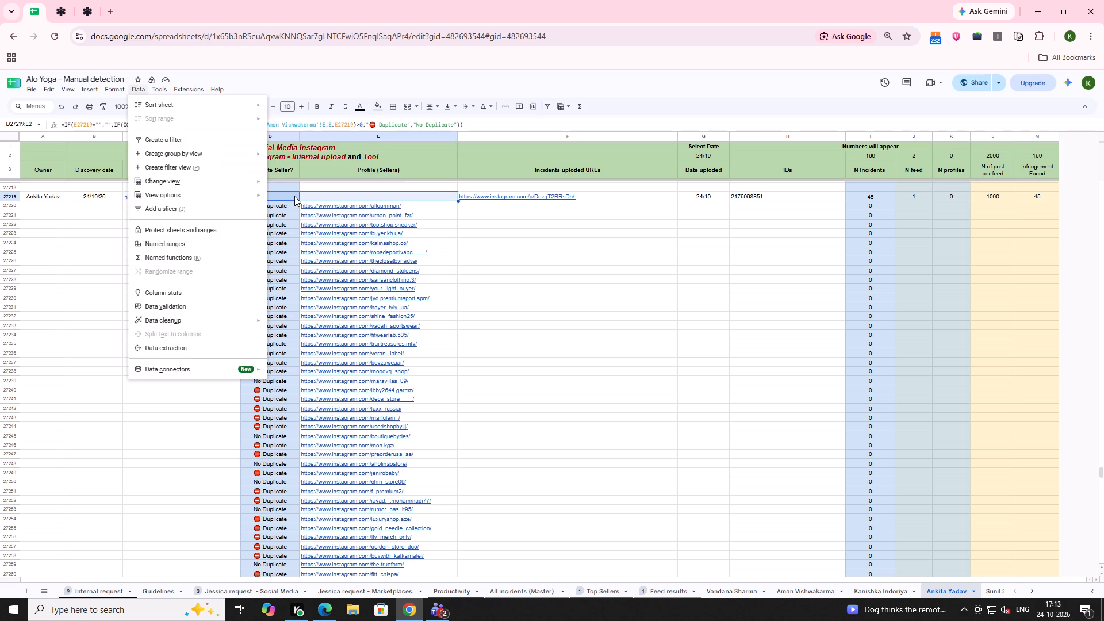
click(293, 195)
click(221, 349)
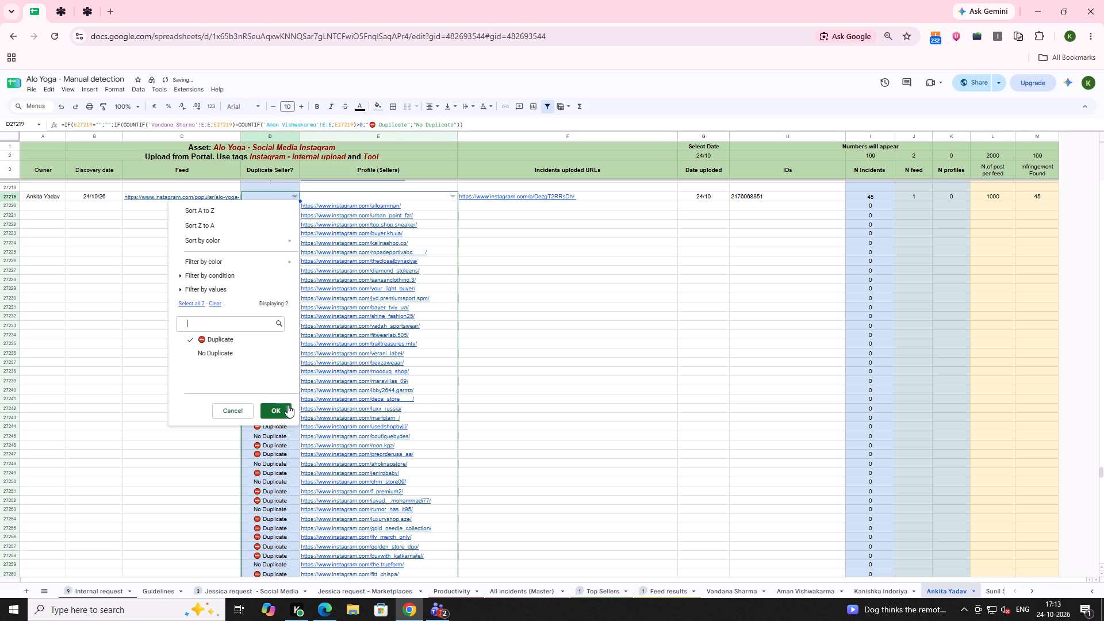
click(289, 408)
Delete all filtered Duplicate seller rows below the alo-yoga-button feed entry, rows 27220 to 27264.
drag(258, 205, 258, 251)
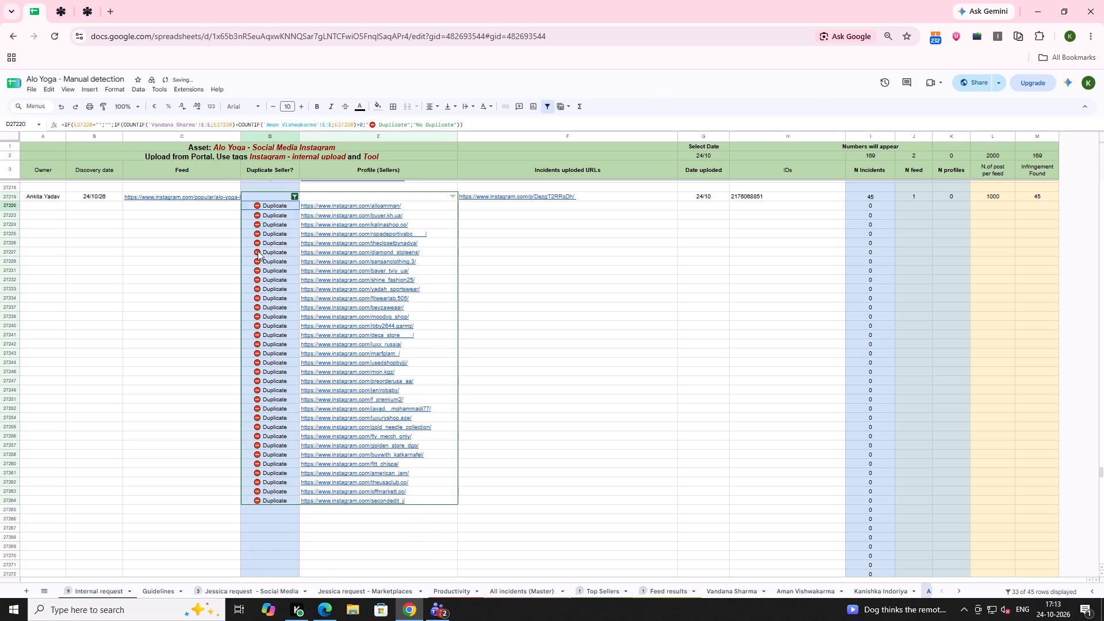
drag(258, 251, 289, 505)
right_click(289, 501)
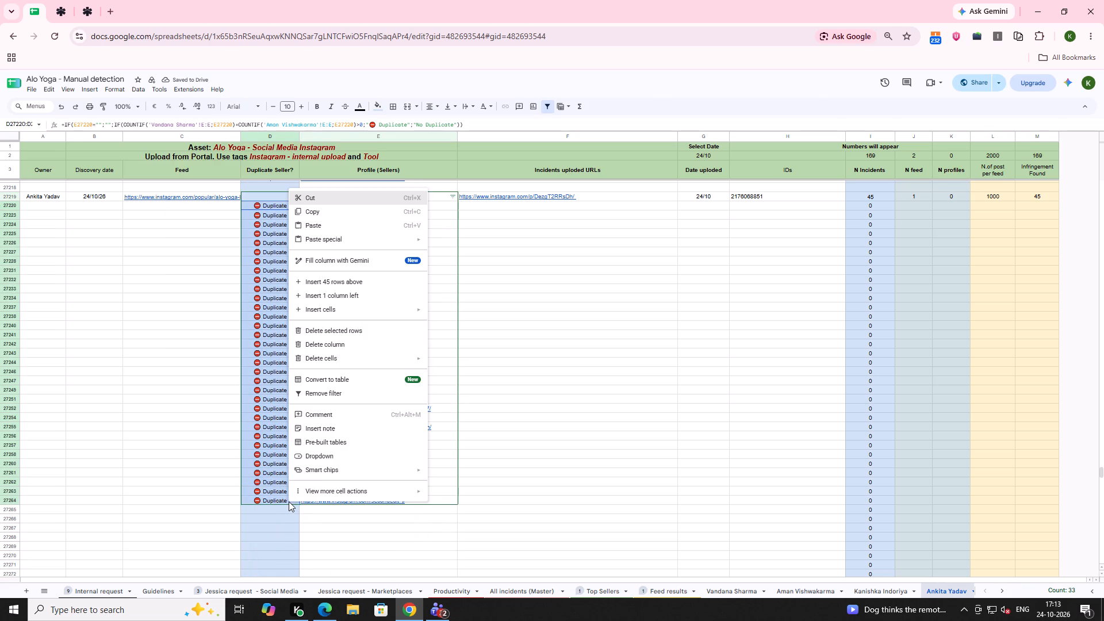
click(310, 330)
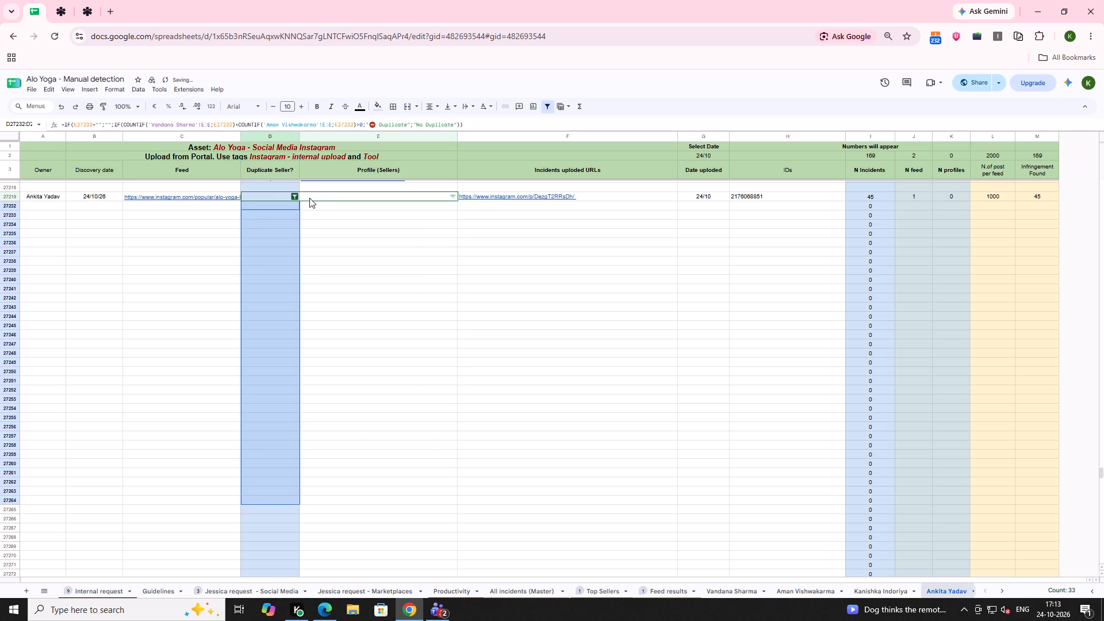
Show the No Duplicate rows in the Duplicate Seller? filter and remove the filter.
click(296, 194)
click(249, 341)
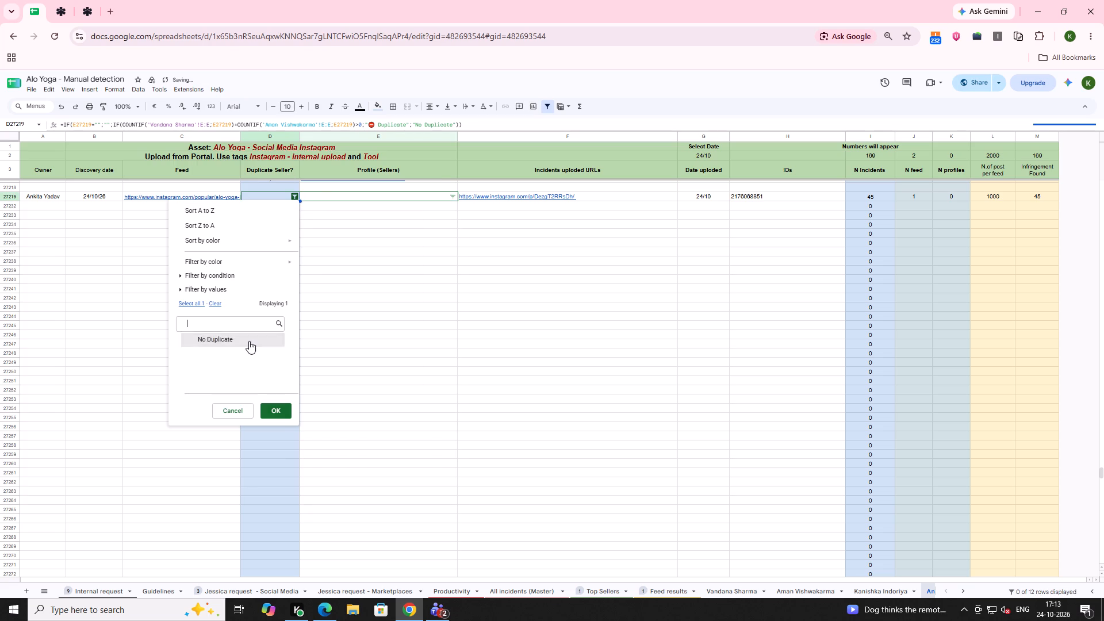
click(287, 417)
click(296, 195)
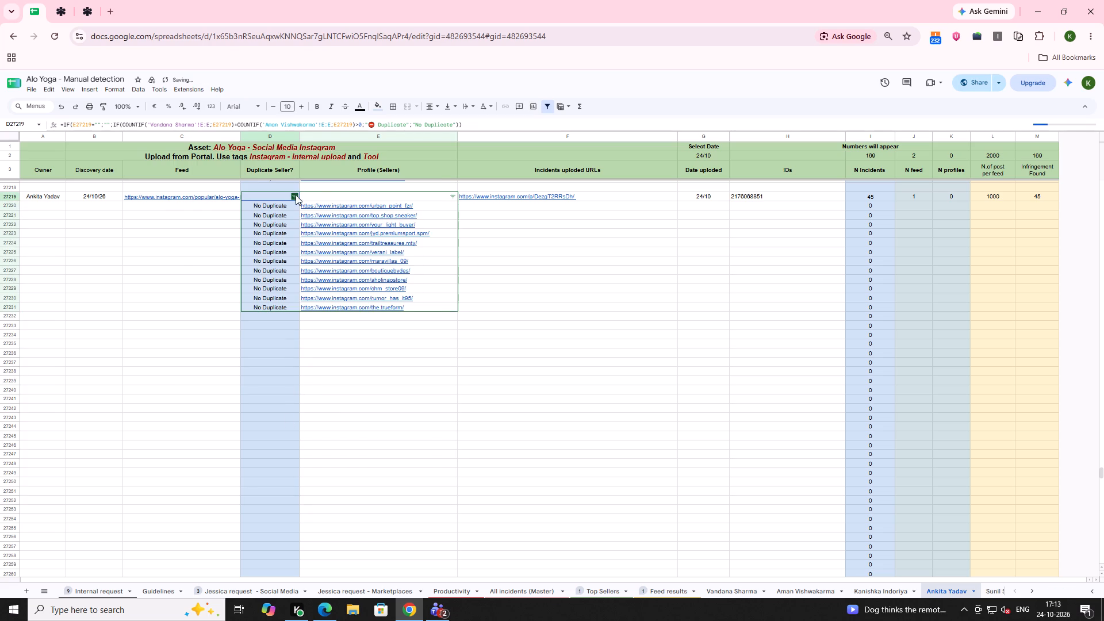
click(548, 106)
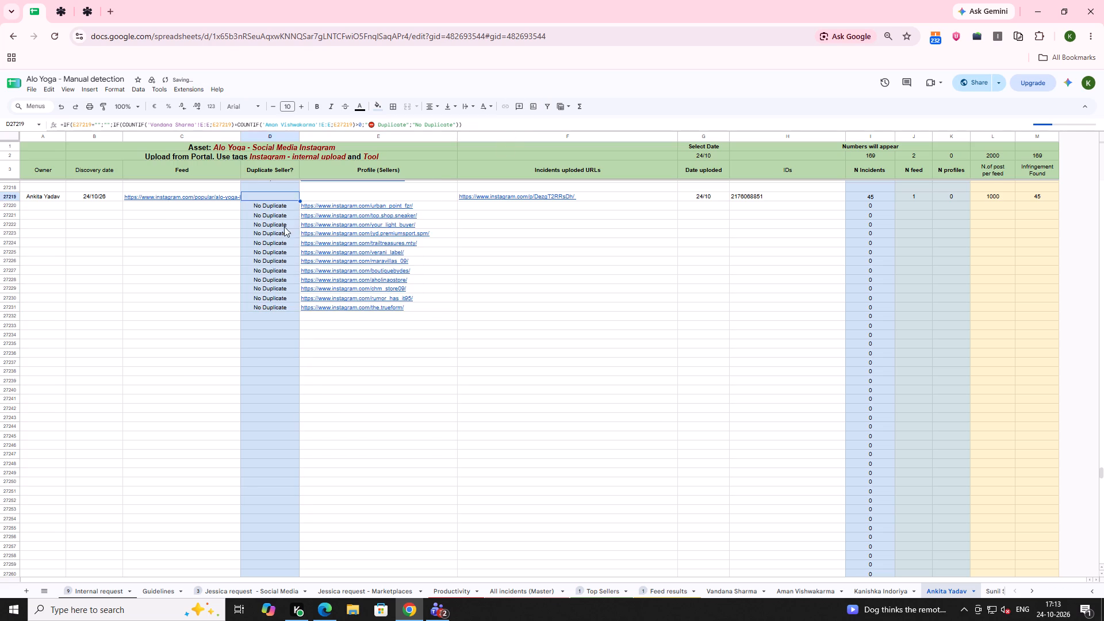
Enter 0 for N feed and 1 for N profiles in row 27220.
click(434, 208)
key(Right)
key(Right)
key(Right)
key(Right)
key(Right)
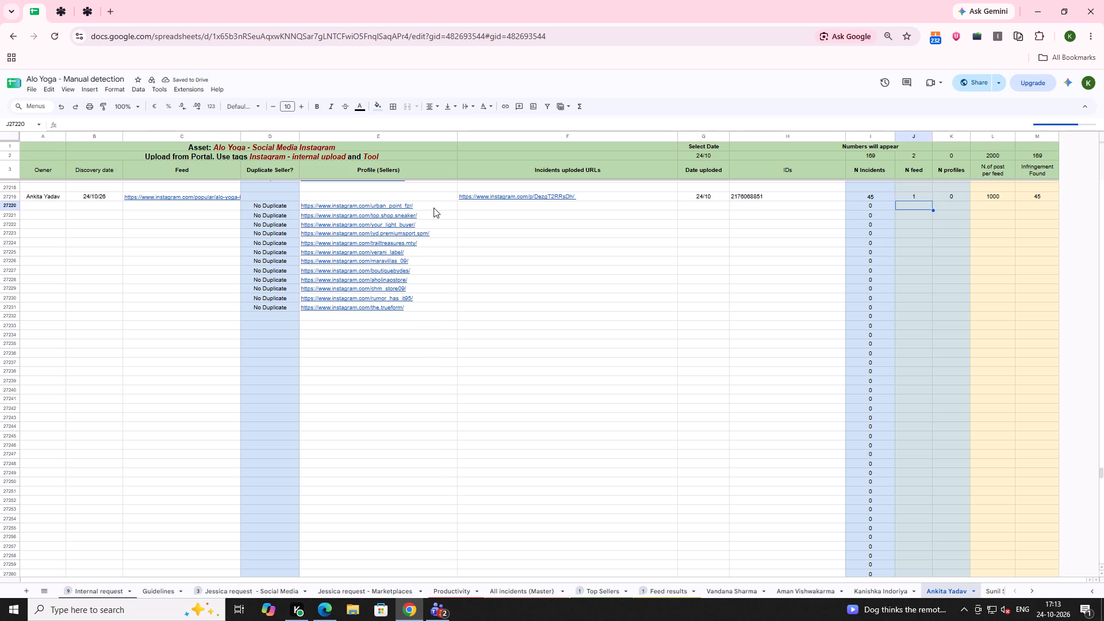
key(0)
key(Right)
key(1)
key(Left)
Fill the N feed and N profiles values of row 27220 down through row 27231, the last profile link.
key(shift+Right)
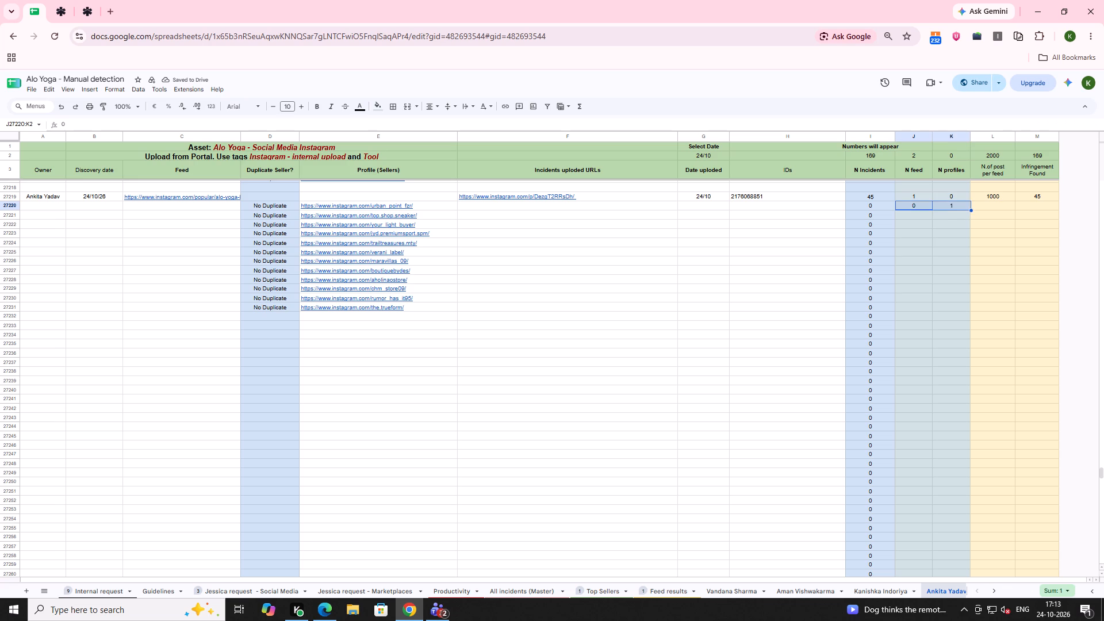
key(shift+Down)
key(shift+Down)
key(shift+Down)
key(shift+Down)
key(shift+Down)
key(shift+Down)
key(shift+Down)
key(shift+Down)
key(shift+Down)
key(shift+Down)
key(shift+Down)
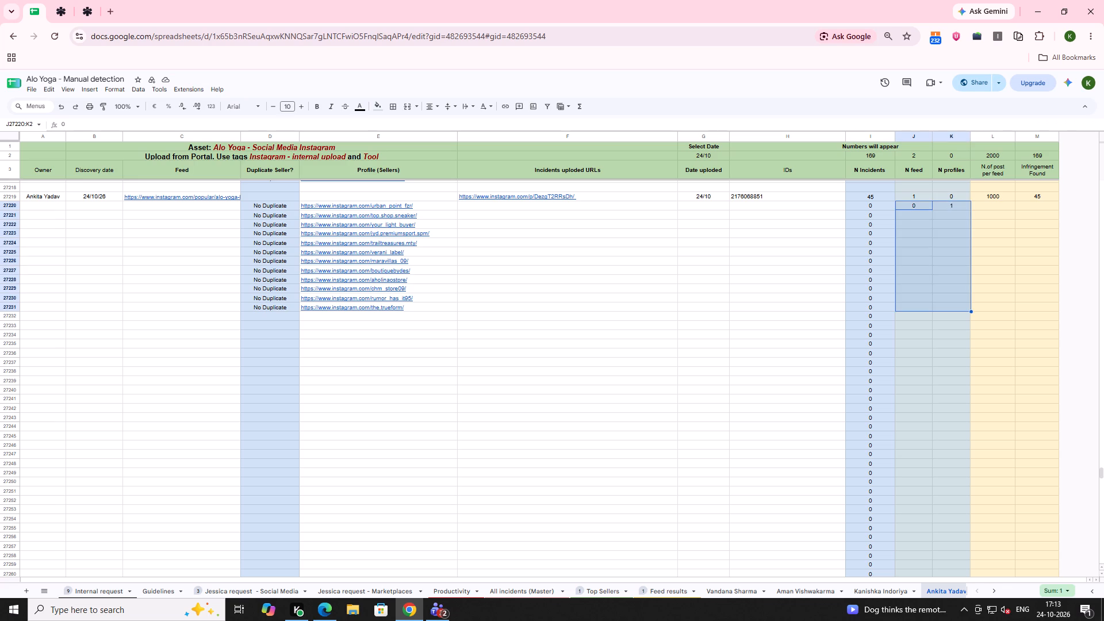
key(ctrl+d)
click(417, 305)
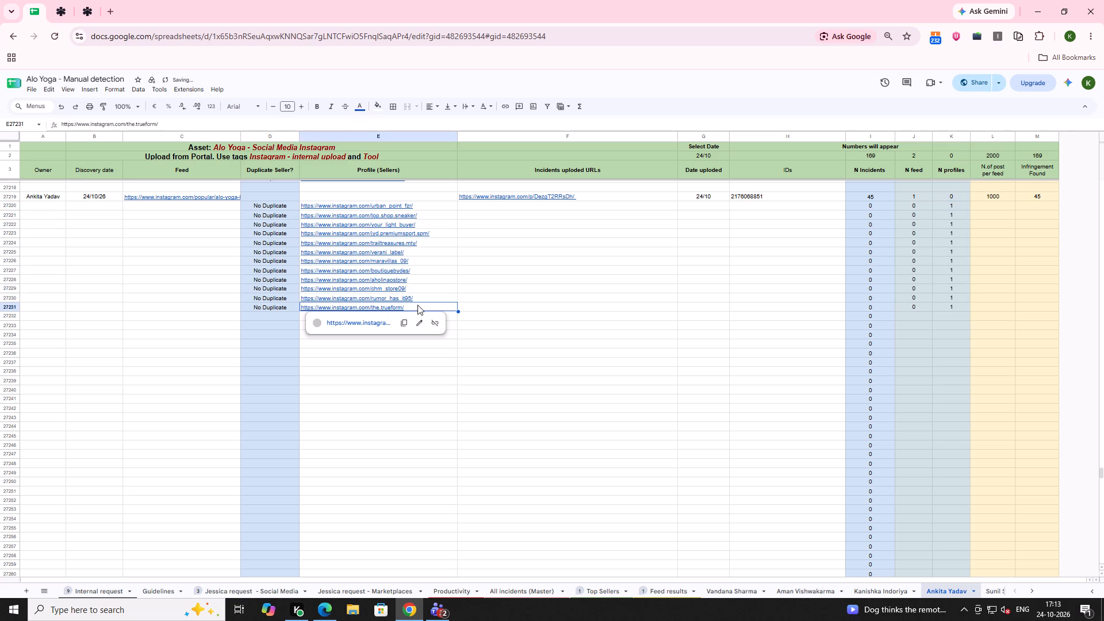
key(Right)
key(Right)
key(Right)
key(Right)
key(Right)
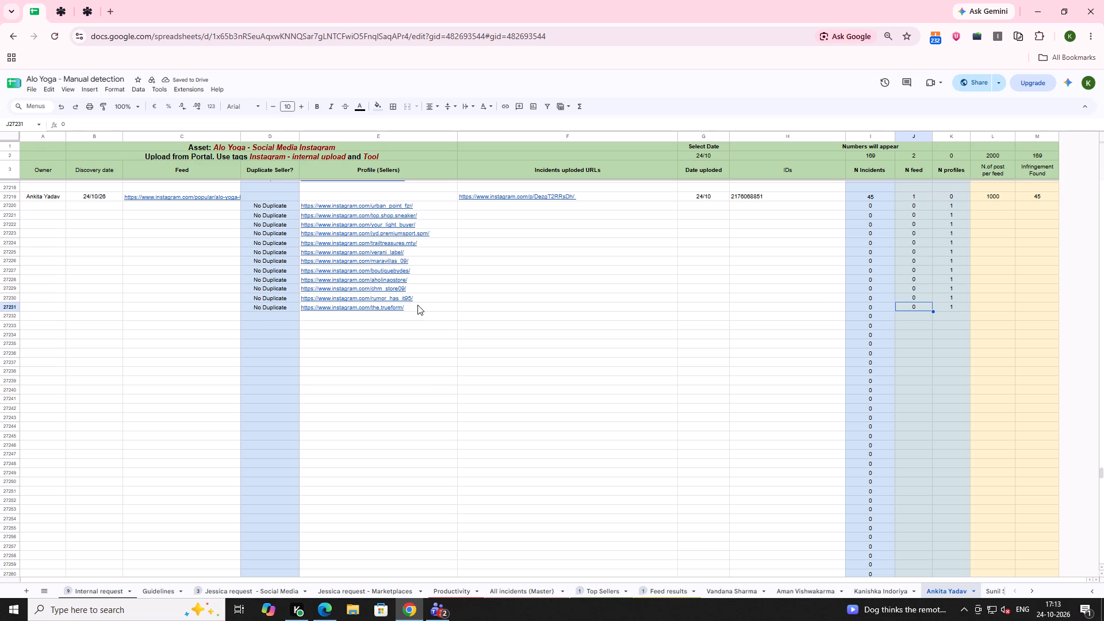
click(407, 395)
Copy the owner and discovery date from row 27219 into row 27233.
scroll(436, 393, up, 2)
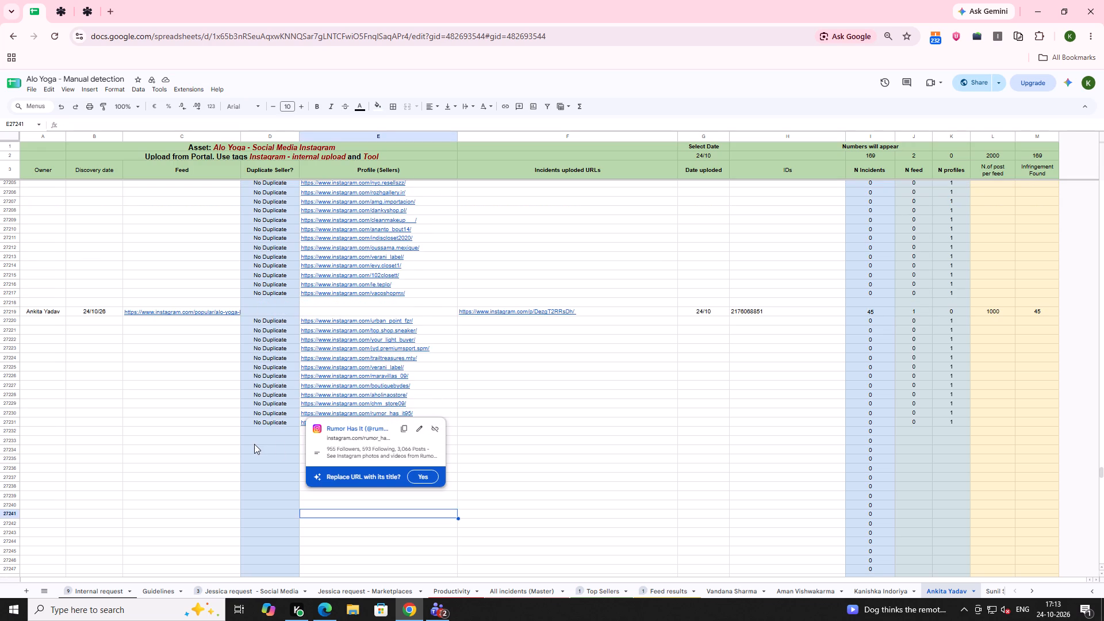
drag(52, 308, 85, 316)
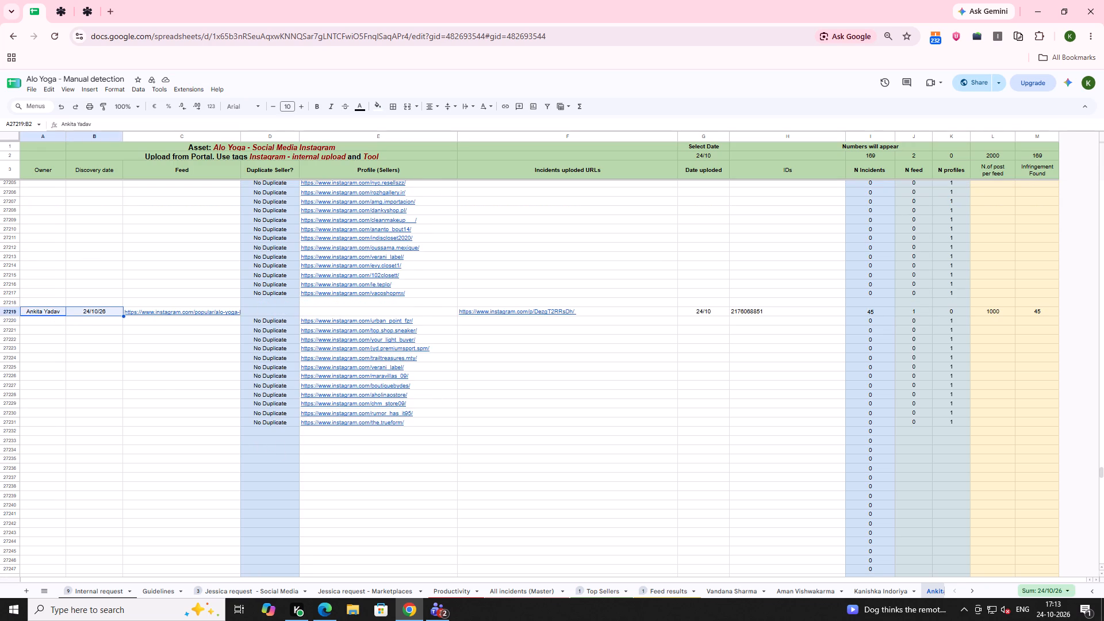
key(ctrl+c)
click(236, 440)
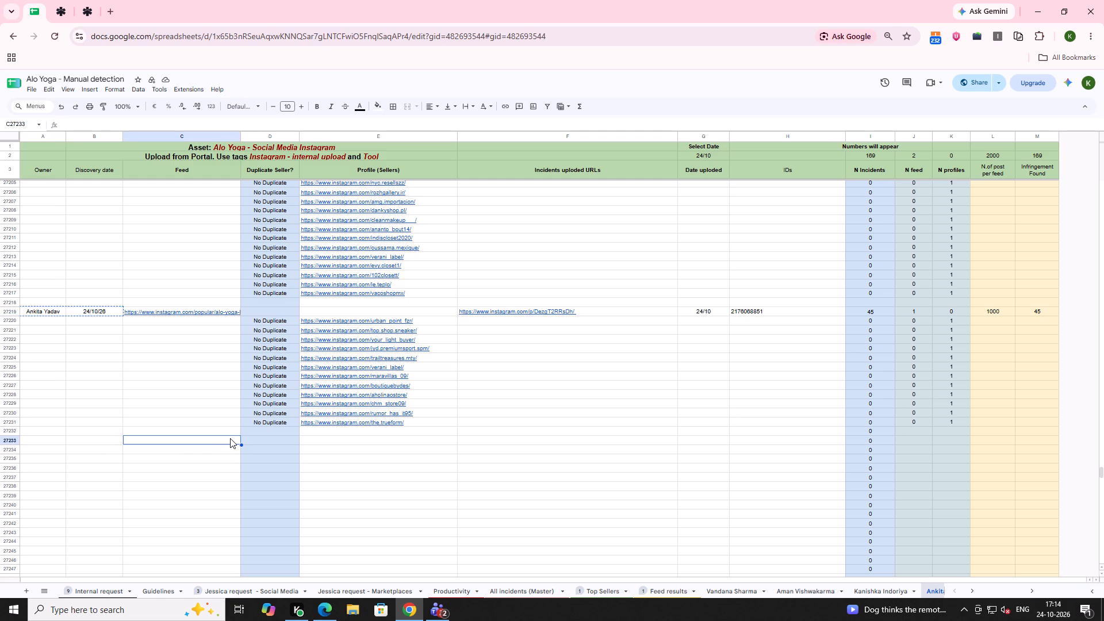
key(Left)
key(Left)
key(ctrl+v)
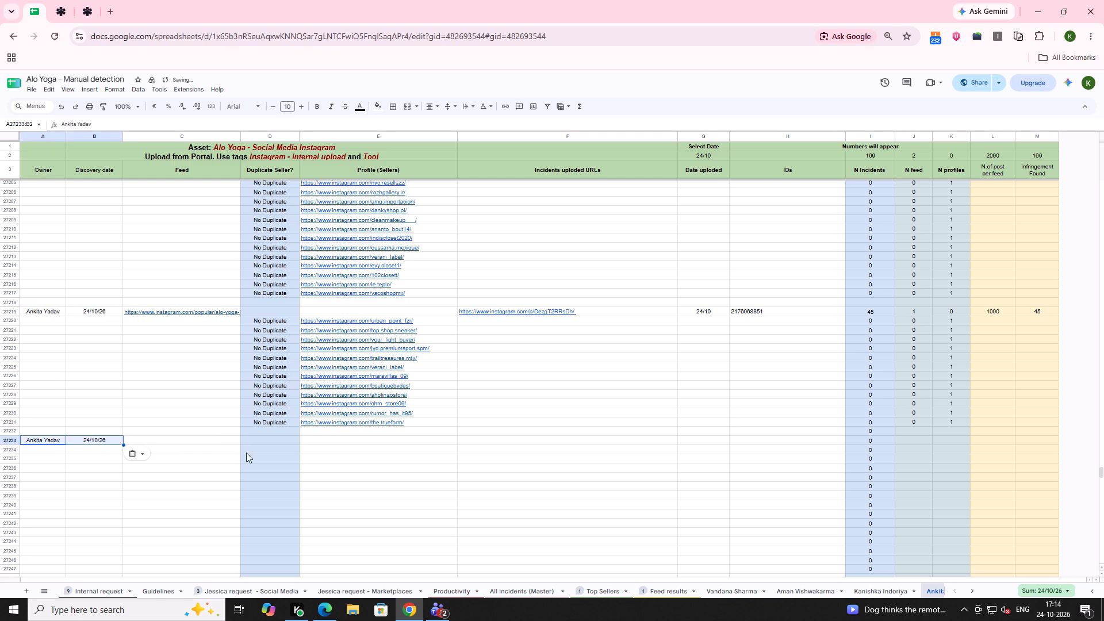
Copy the alo-yoga-cold feed link from the FEED DATA sheet in Edge into the Feed cell of row 27233.
click(221, 440)
key(alt+Tab)
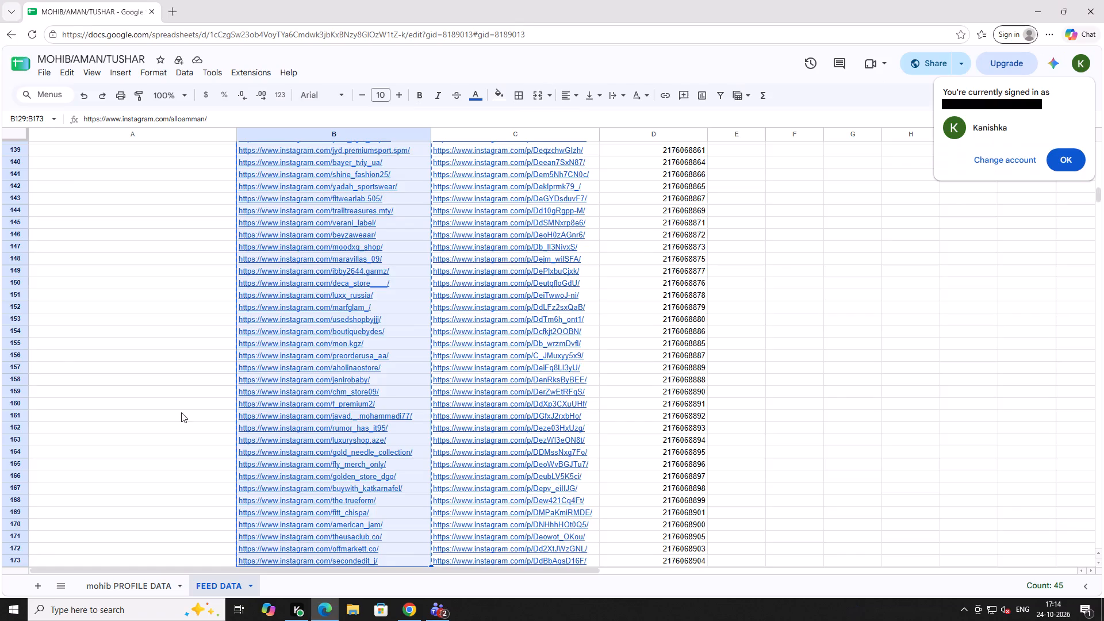
scroll(300, 364, down, 10)
scroll(300, 364, up, 3)
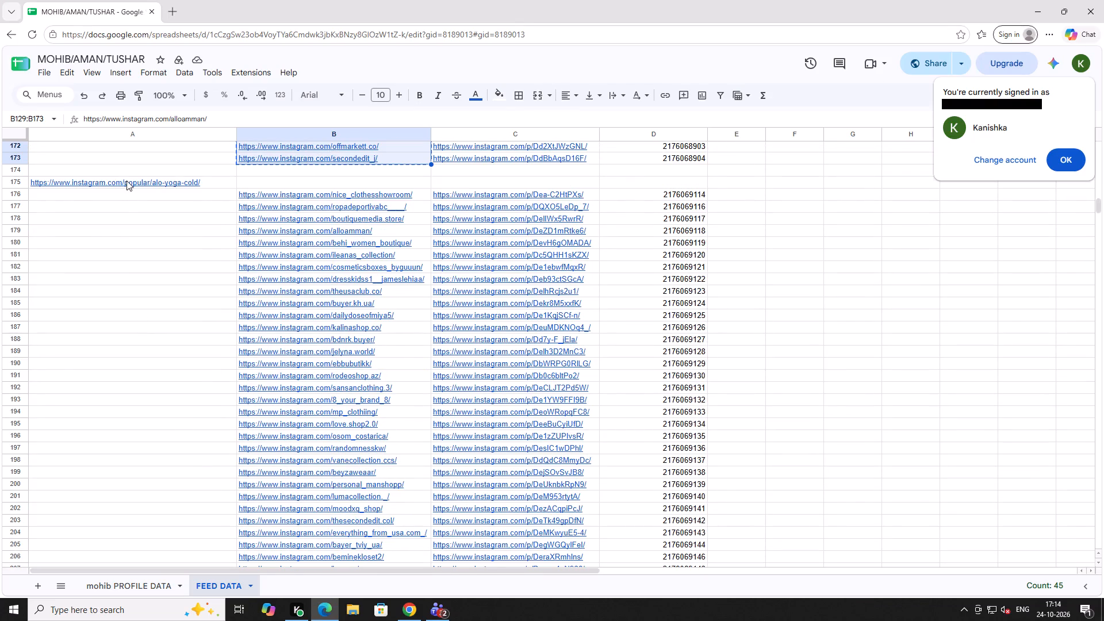
click(126, 181)
key(ctrl+c)
key(alt+Tab)
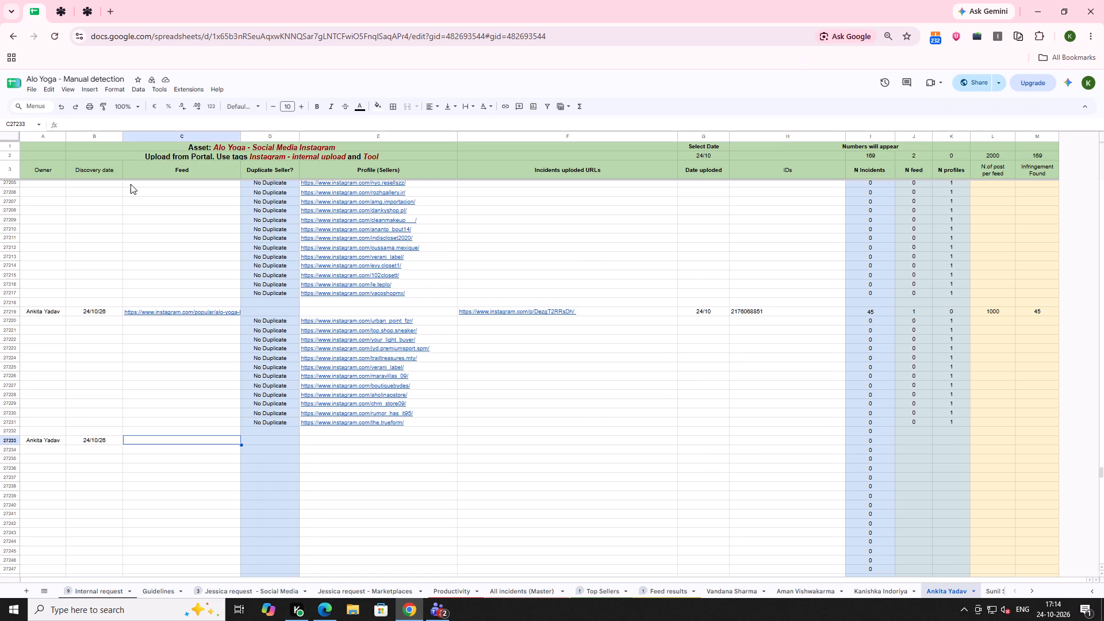
key(ctrl+v)
Enter the current date, 24/10, as the Date uploaded in row 27233.
key(Right)
key(Right)
key(Right)
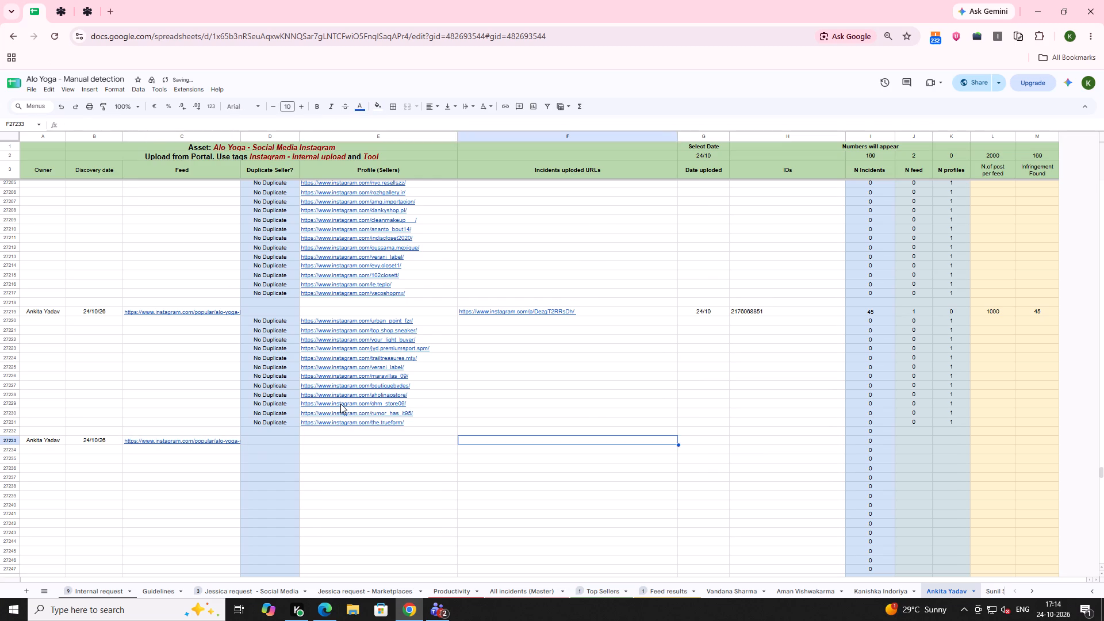
key(Right)
key(ctrl+semicolon)
Copy the post URLs in C176:C233 of the FEED DATA sheet in Edge into the Incidents uploaded URLs cell of row 27233.
key(Left)
key(Left)
key(Left)
key(Right)
key(Right)
double_click(504, 439)
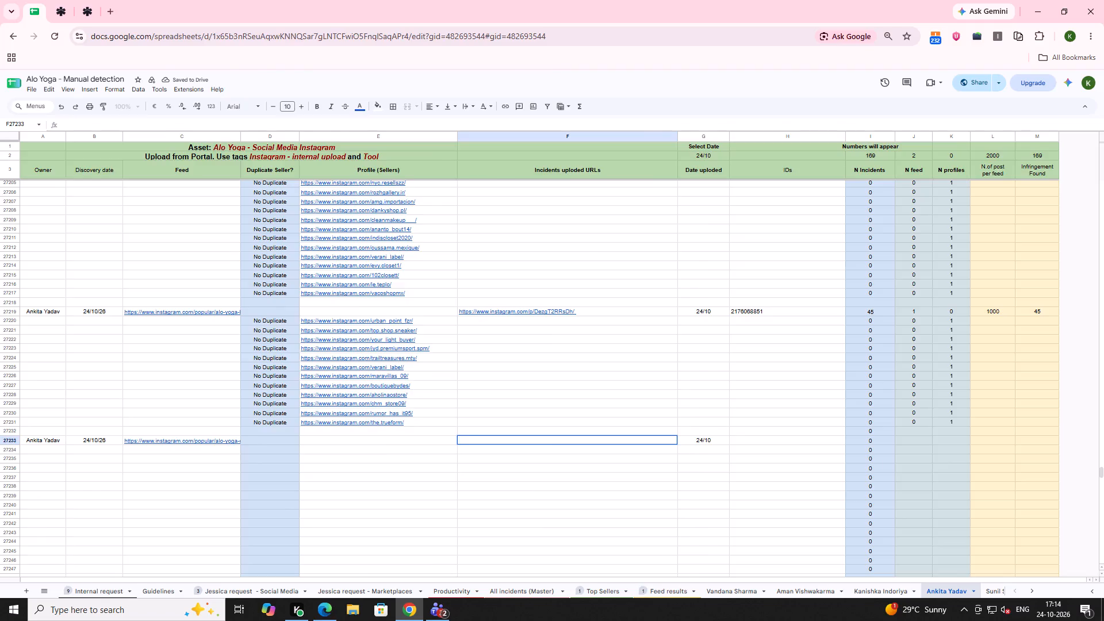
key(alt+Tab)
click(488, 191)
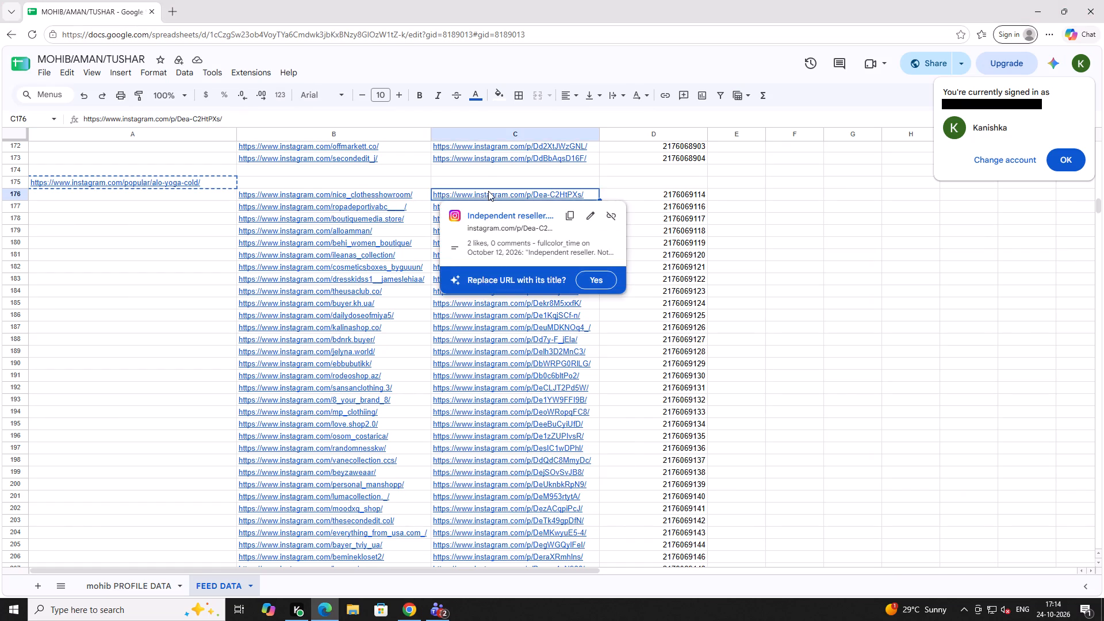
key(ctrl+shift+Down)
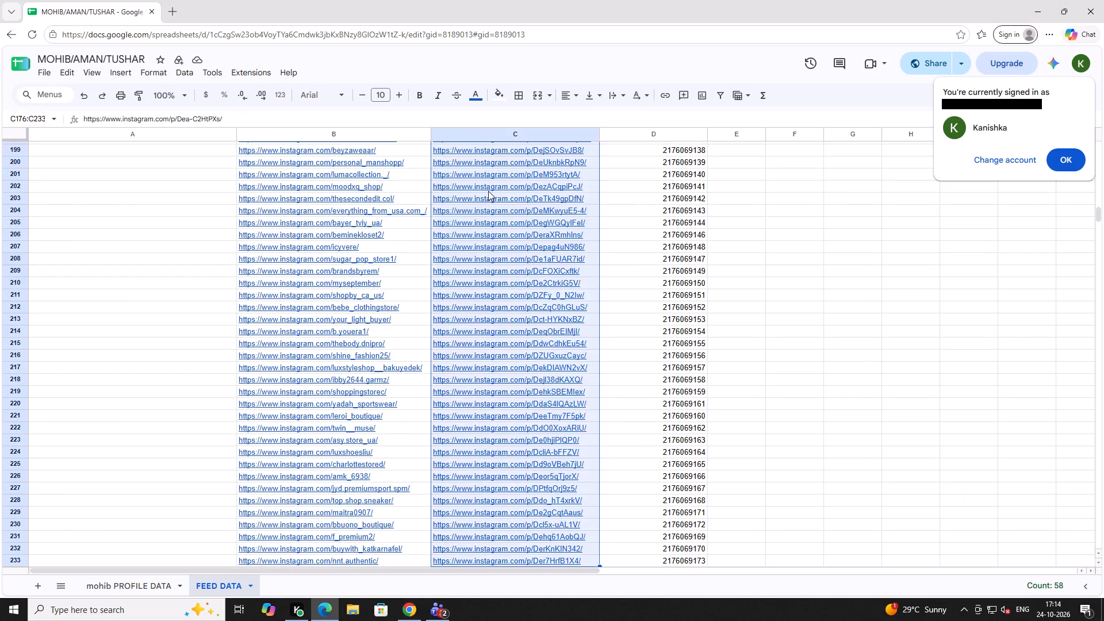
scroll(488, 191, up, 3)
scroll(501, 196, down, 5)
scroll(513, 202, up, 2)
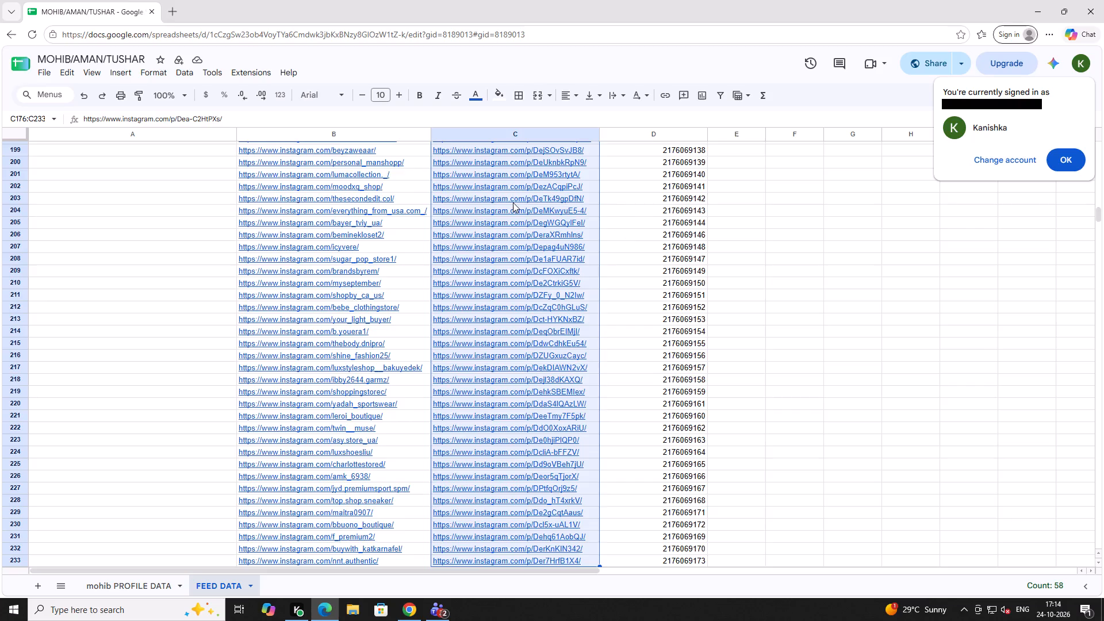
key(ctrl+c)
key(alt+Tab)
key(ctrl+v)
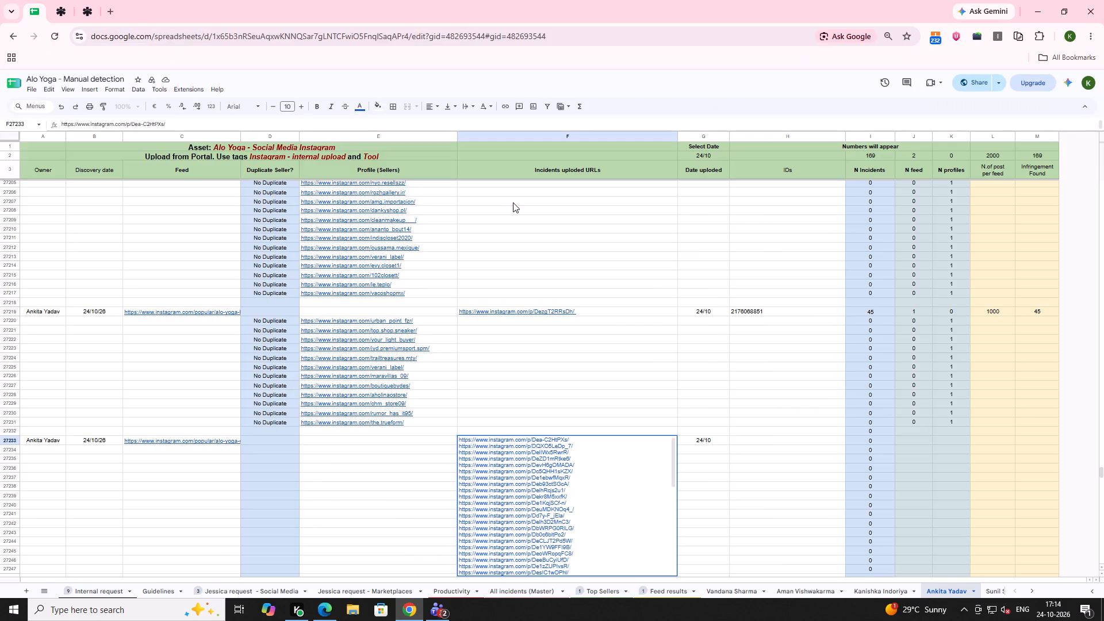
Copy the incident IDs in D176:D233 of the FEED DATA sheet in Edge into the IDs cell of row 27233.
double_click(744, 440)
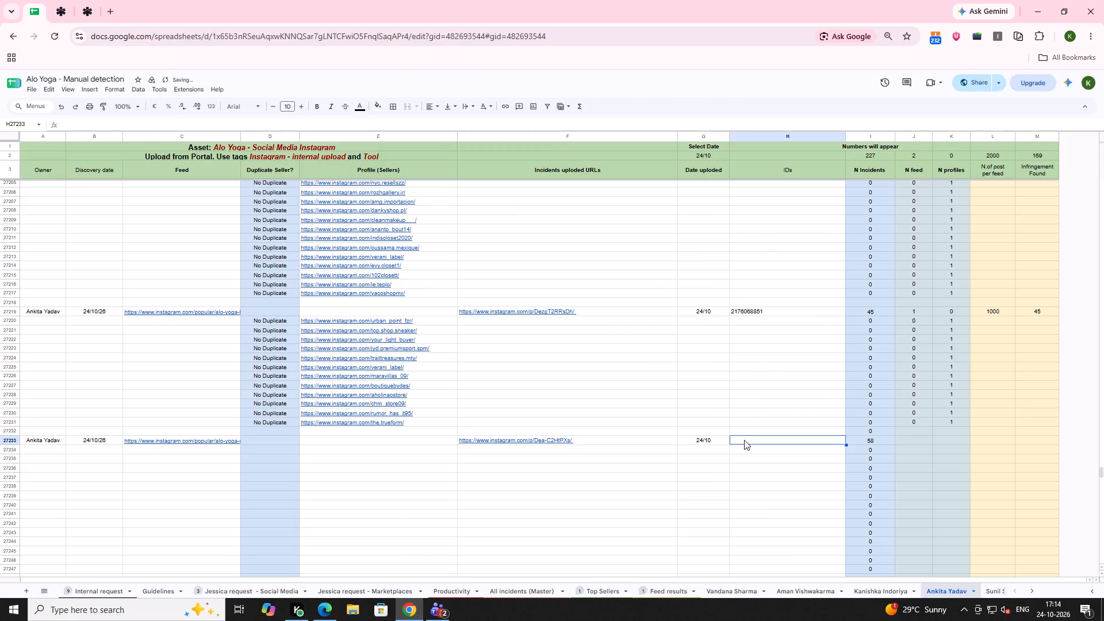
key(alt+Tab)
scroll(643, 337, up, 8)
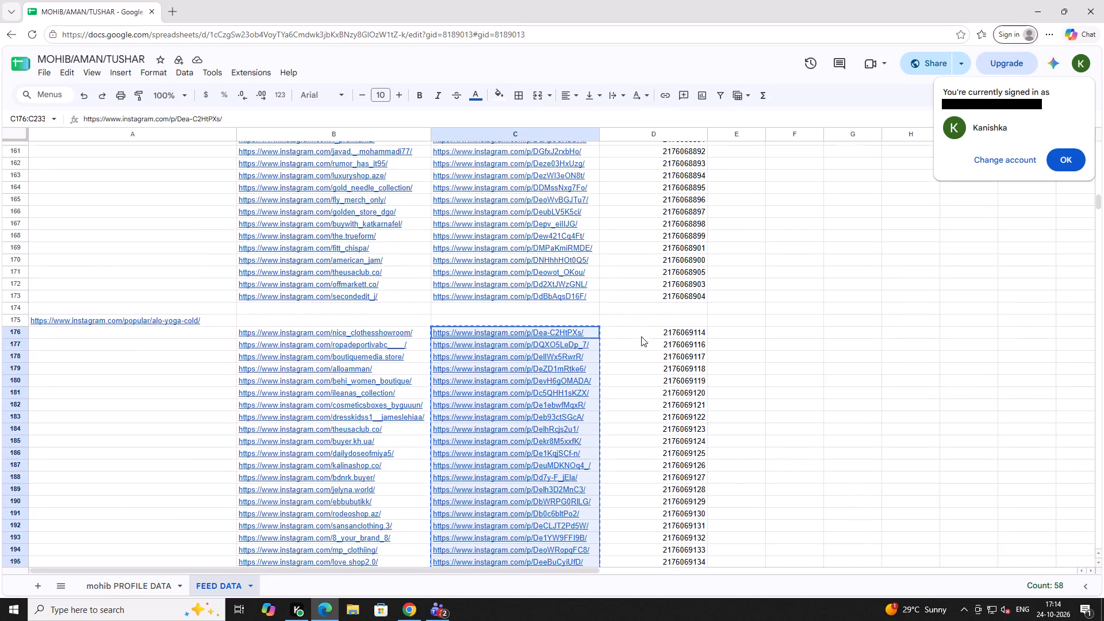
click(693, 333)
key(ctrl+shift+Down)
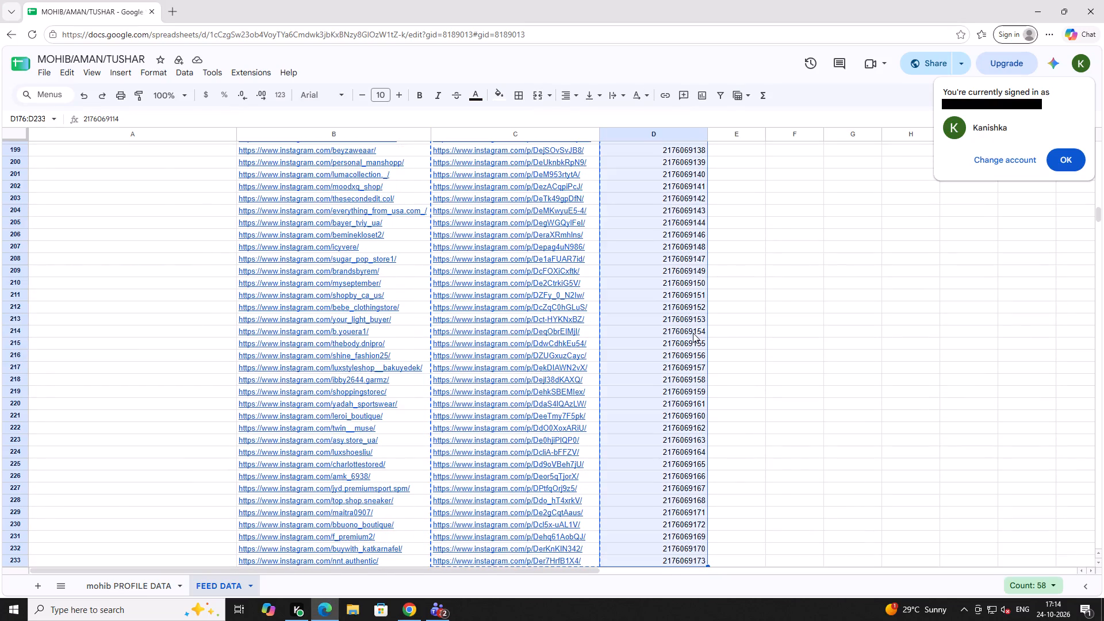
key(ctrl+c)
key(alt+Tab)
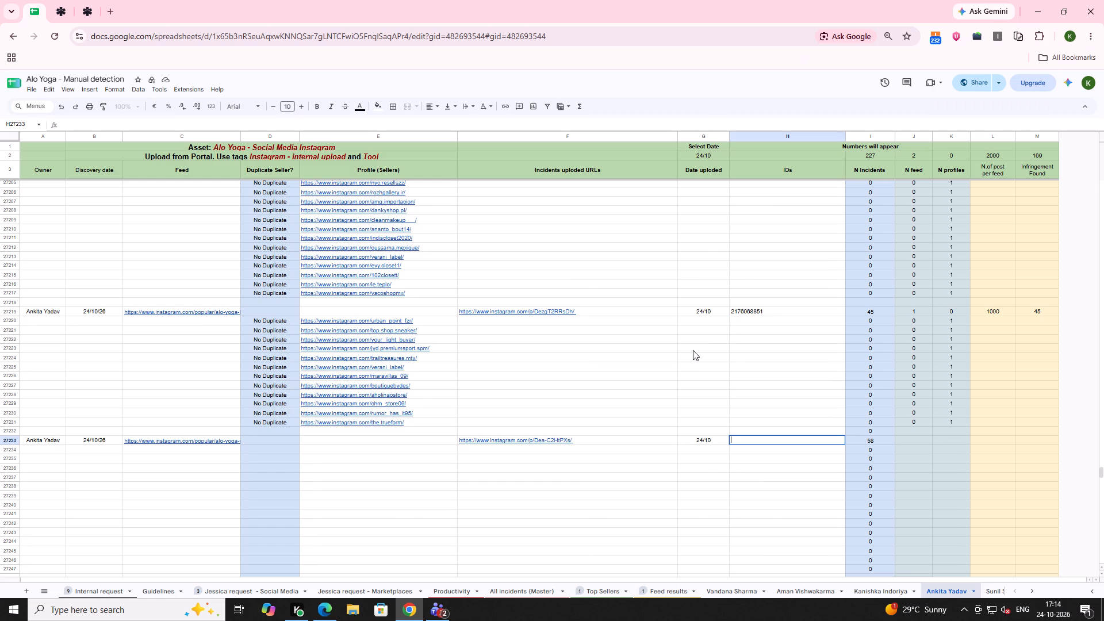
key(ctrl+v)
click(697, 464)
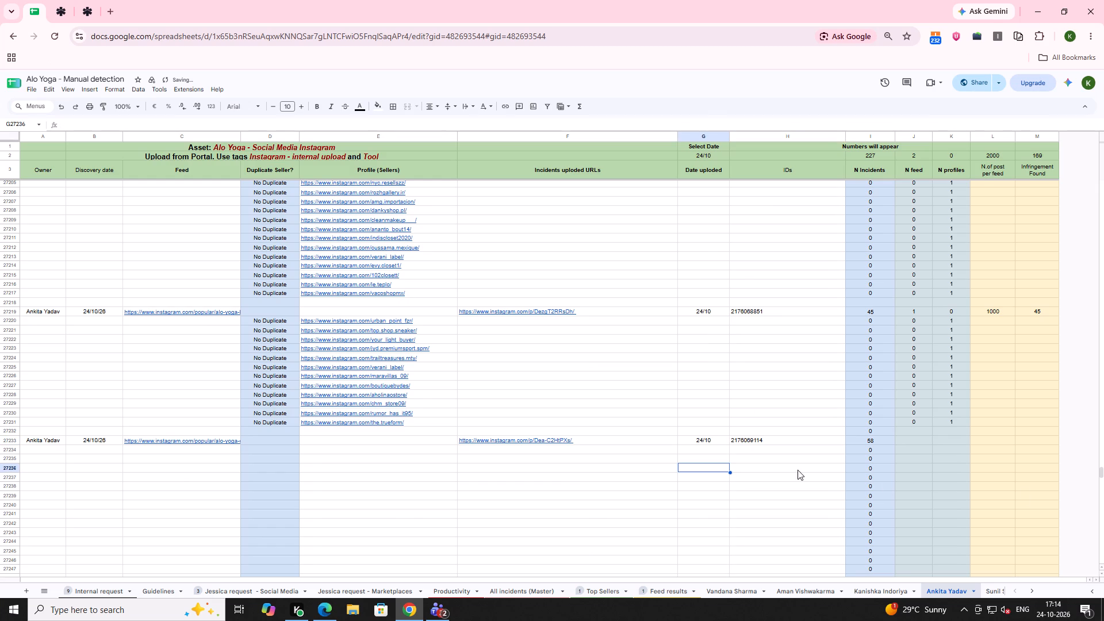
Fill row 27233's counts: N feed 1, N profiles 0, N of post per feed 1000 and Infringement Found 58.
click(913, 441)
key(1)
key(Right)
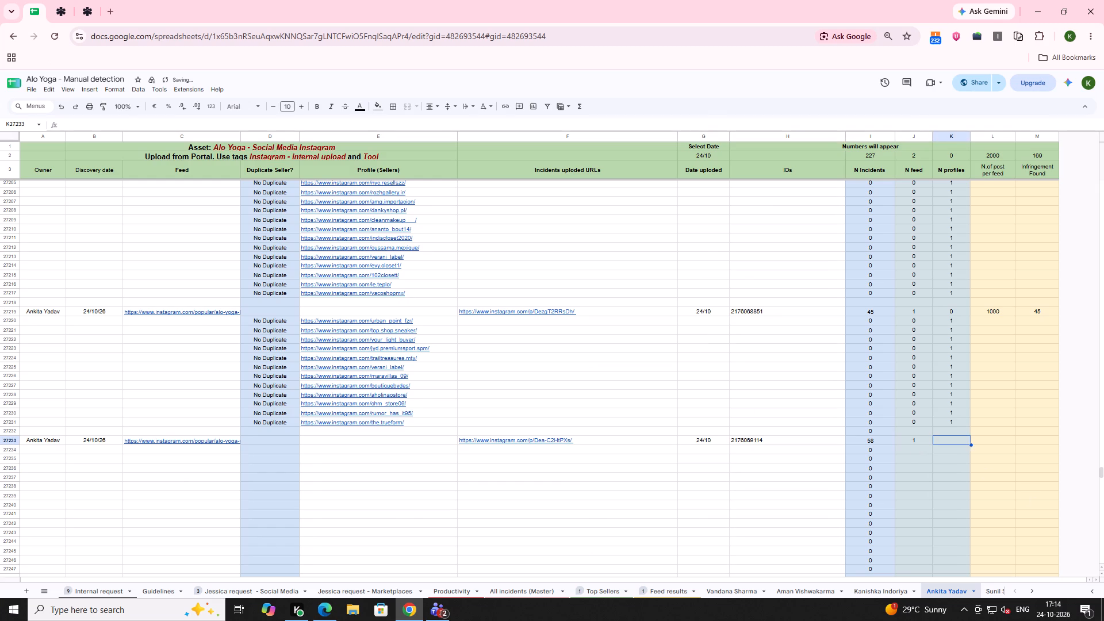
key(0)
key(Right)
key(Right)
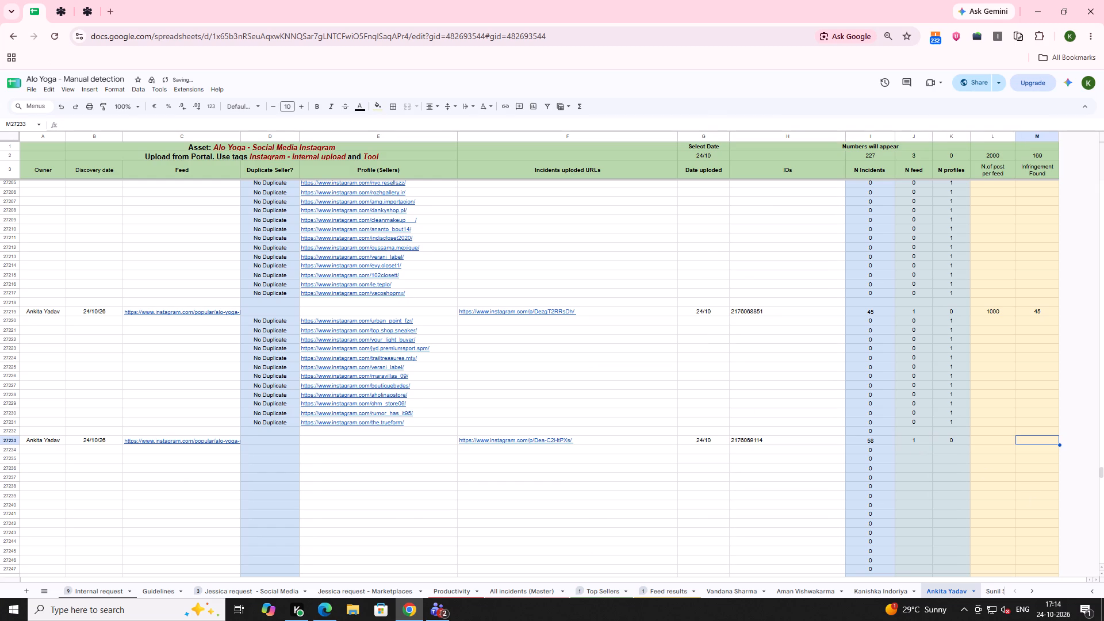
key(Left)
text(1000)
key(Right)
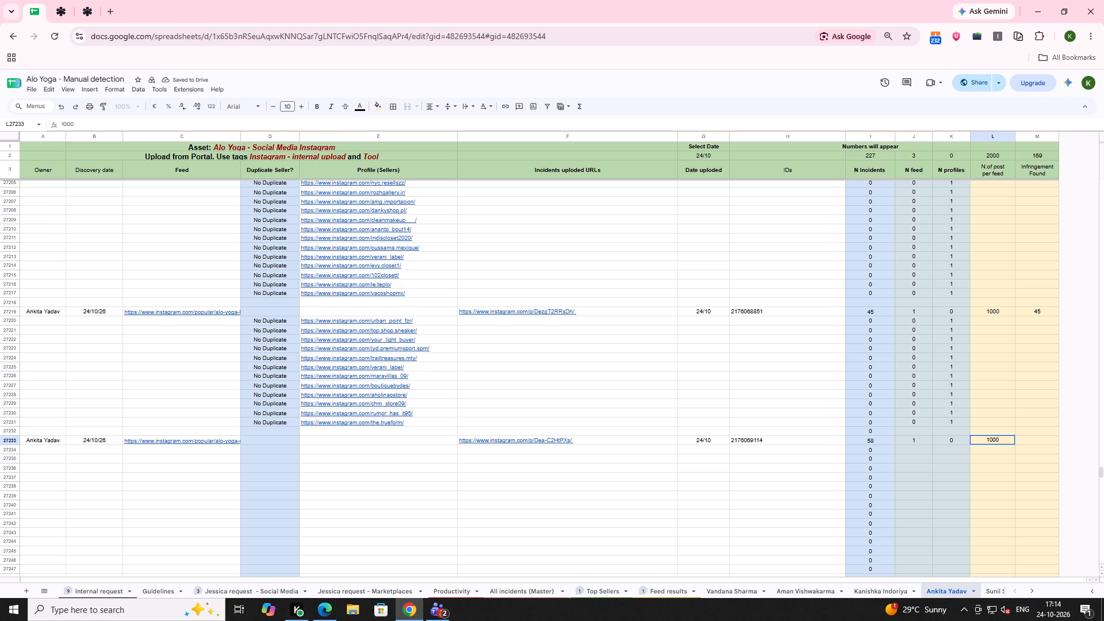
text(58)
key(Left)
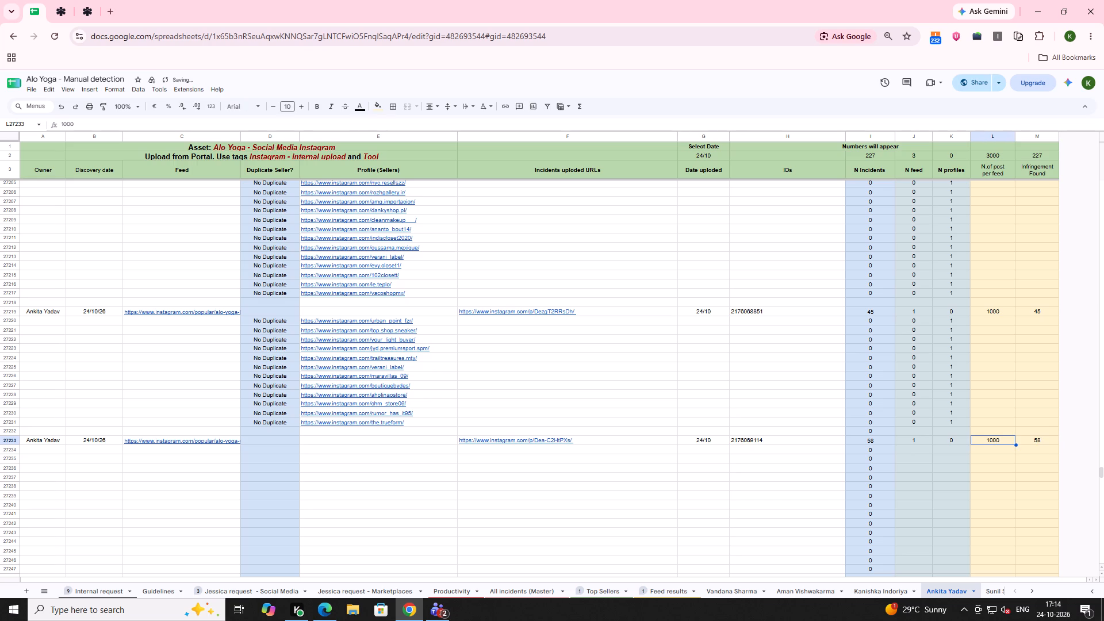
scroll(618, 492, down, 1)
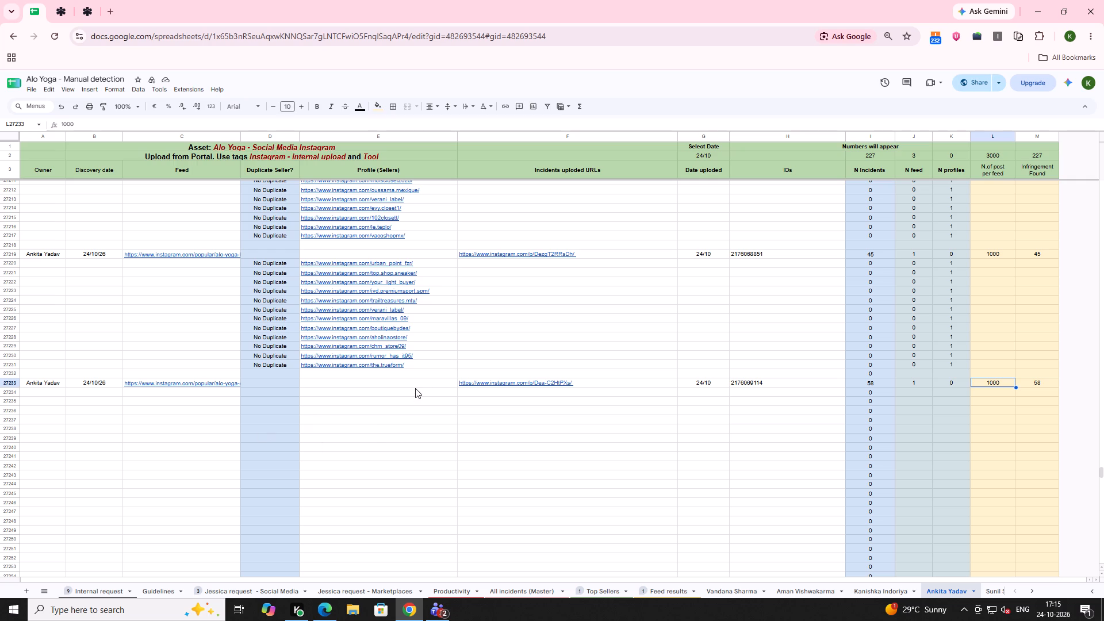
Copy the seller profile URLs in B176:B233 of the FEED DATA sheet in Edge into the Profile (Sellers) column from row 27234 in Chrome.
click(331, 394)
key(alt+Tab)
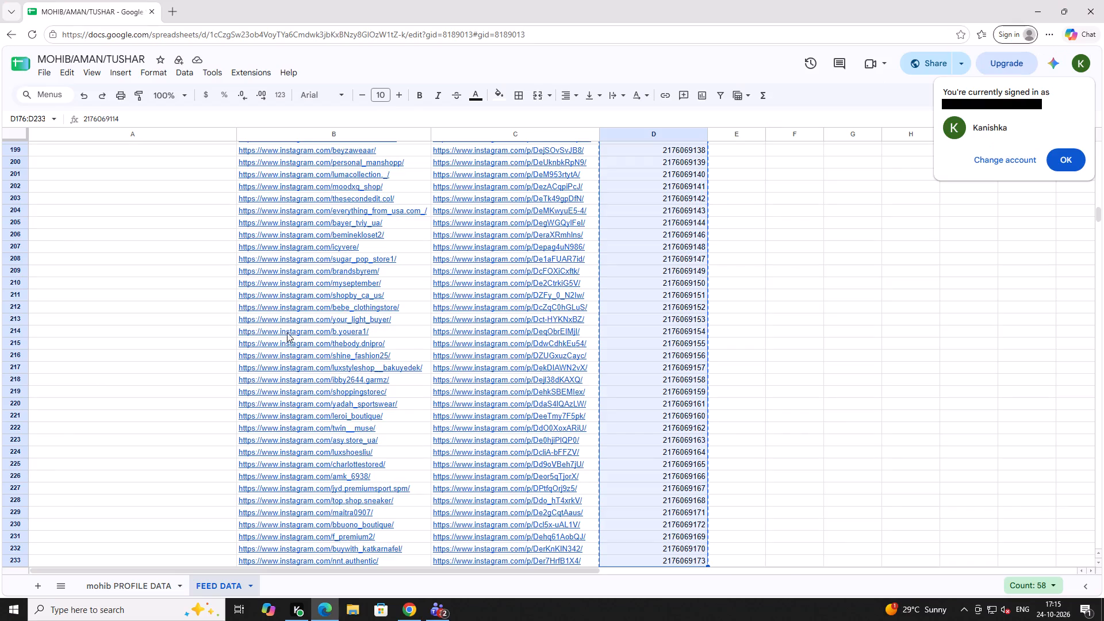
scroll(510, 362, up, 13)
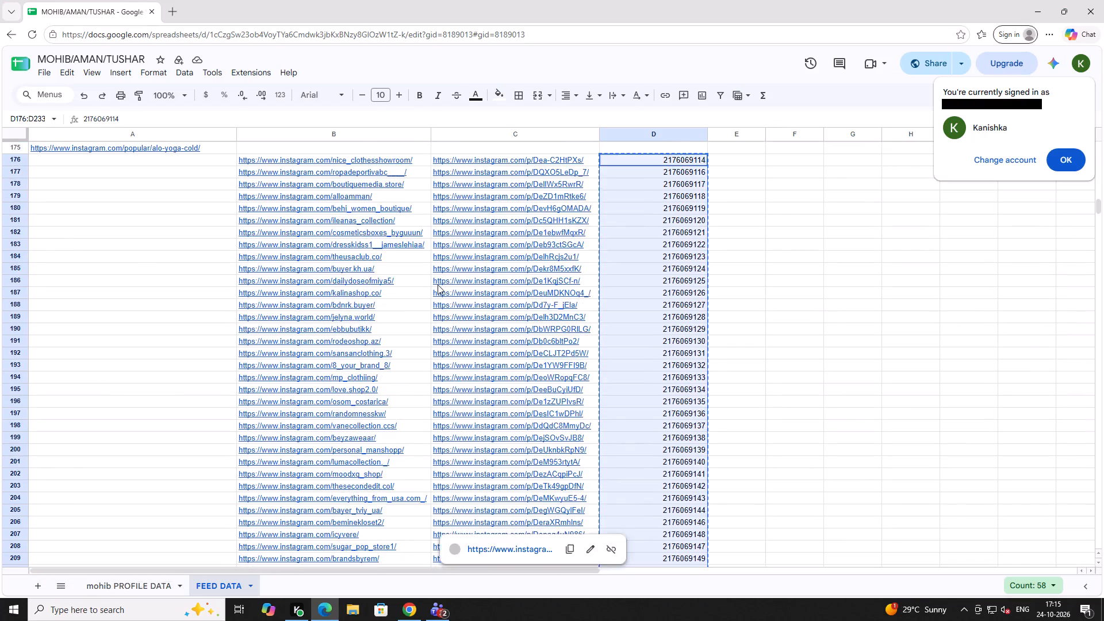
scroll(438, 285, up, 2)
click(371, 336)
key(ctrl+shift+Down)
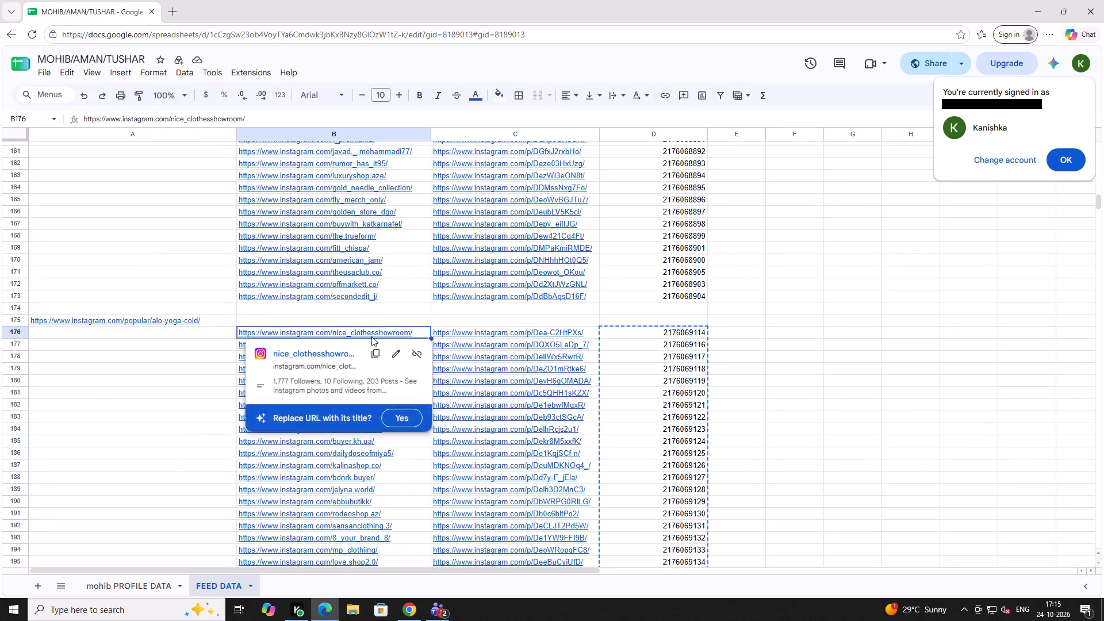
key(ctrl+c)
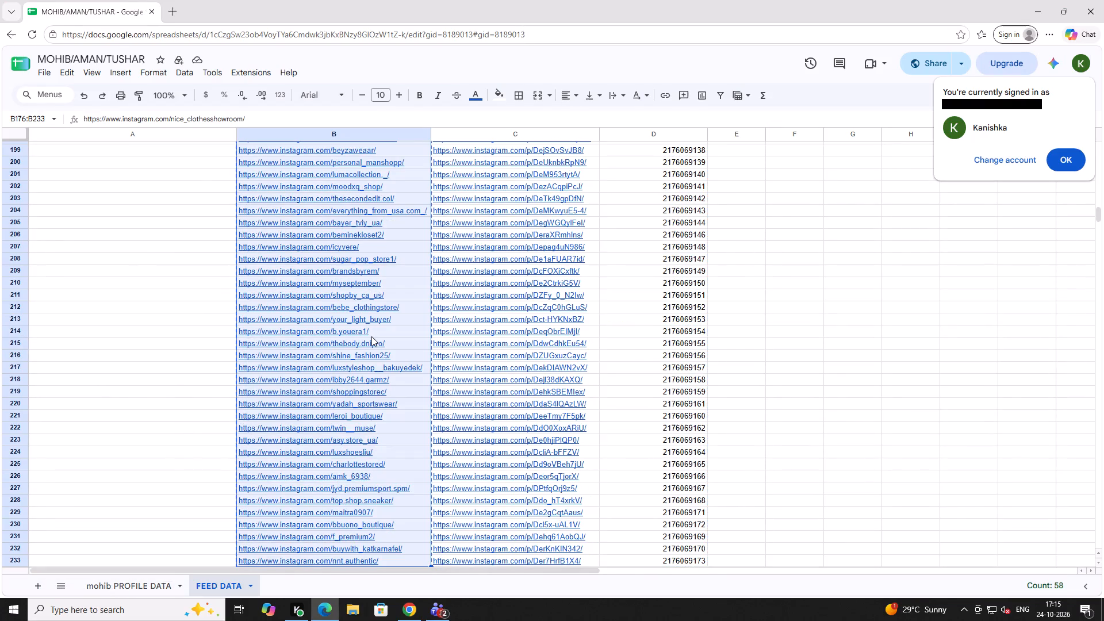
key(Tab)
key(alt+Tab)
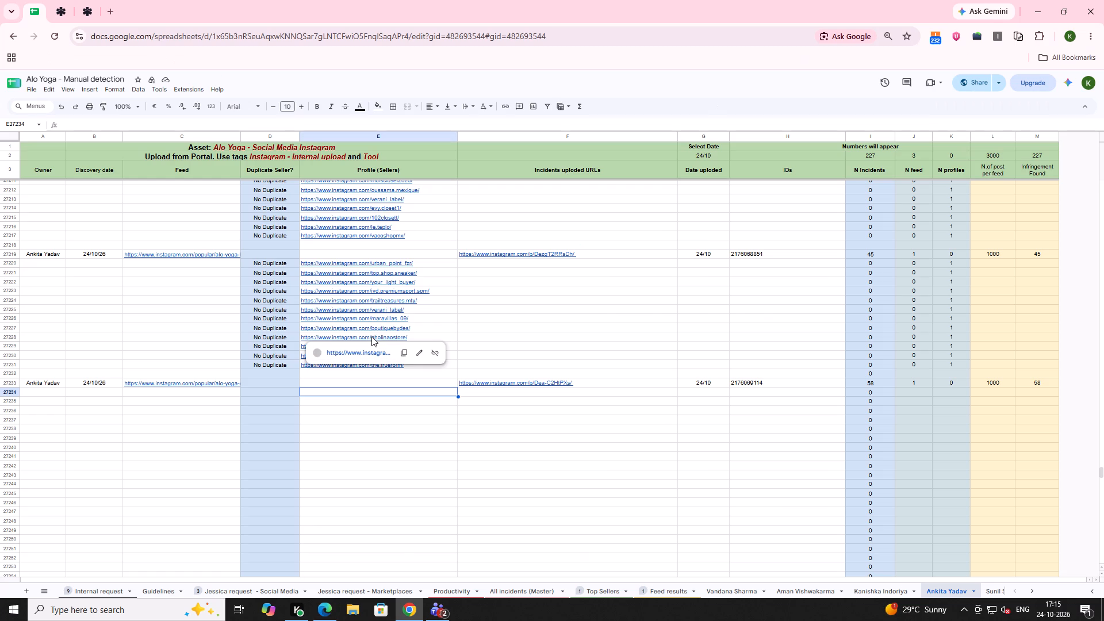
key(ctrl+v)
click(516, 468)
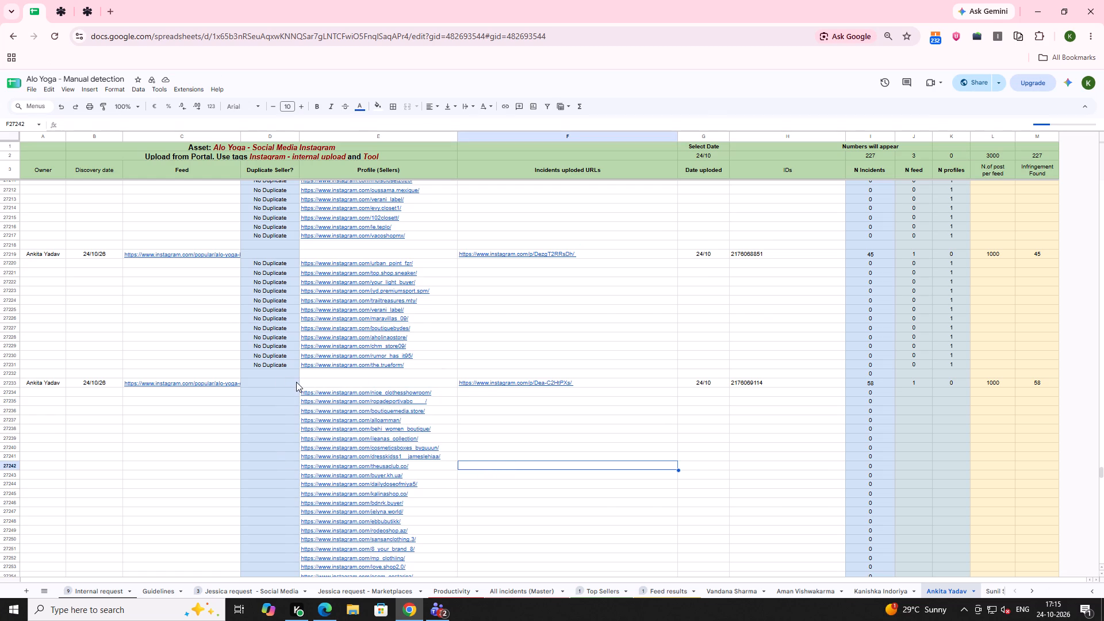
Create a filter on the Duplicate Seller? and Profile columns from row 27233, showing only the Duplicate entries.
drag(296, 382, 308, 386)
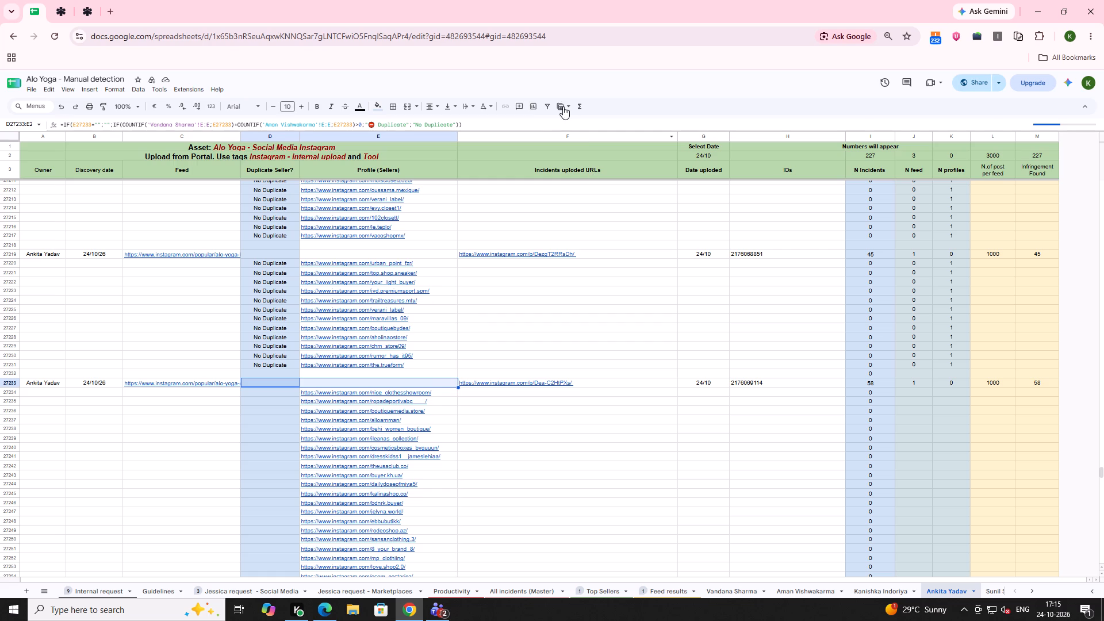
click(547, 101)
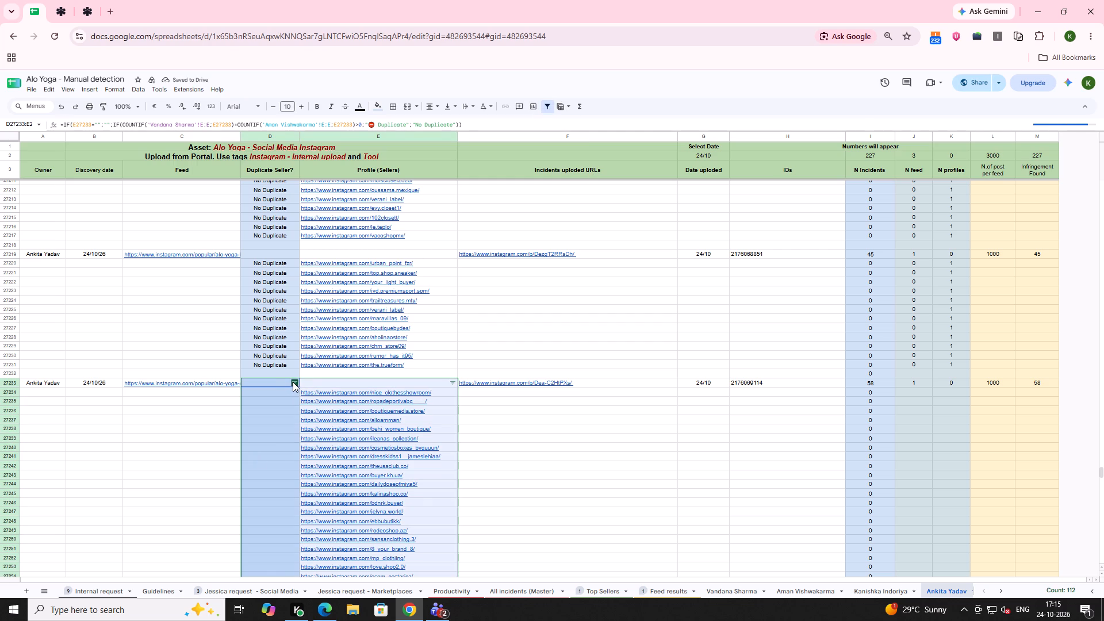
click(296, 382)
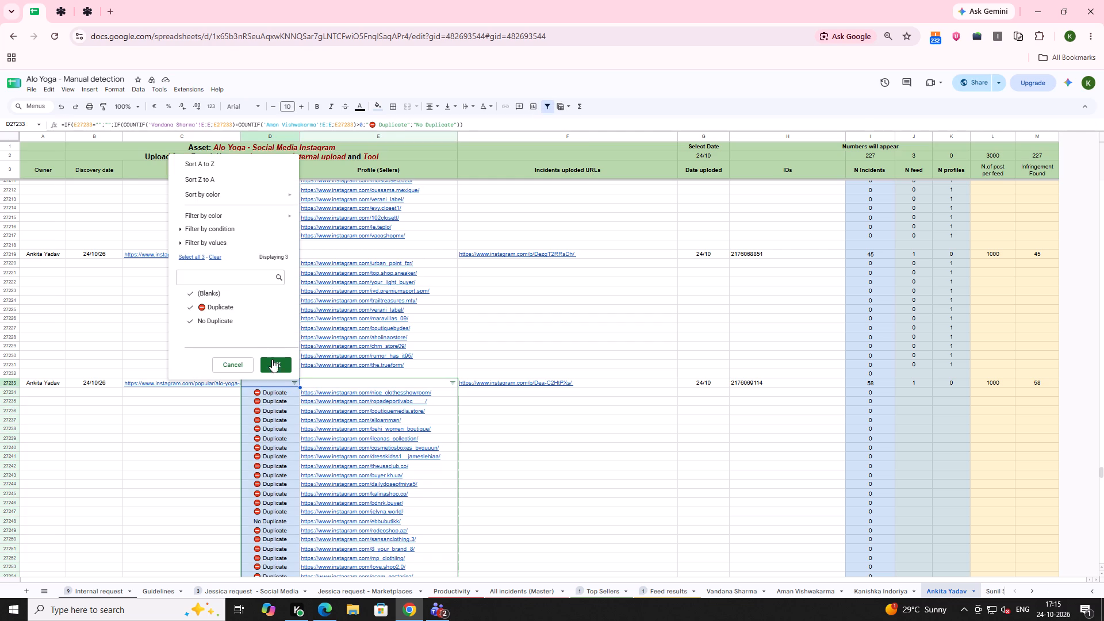
click(226, 295)
click(239, 315)
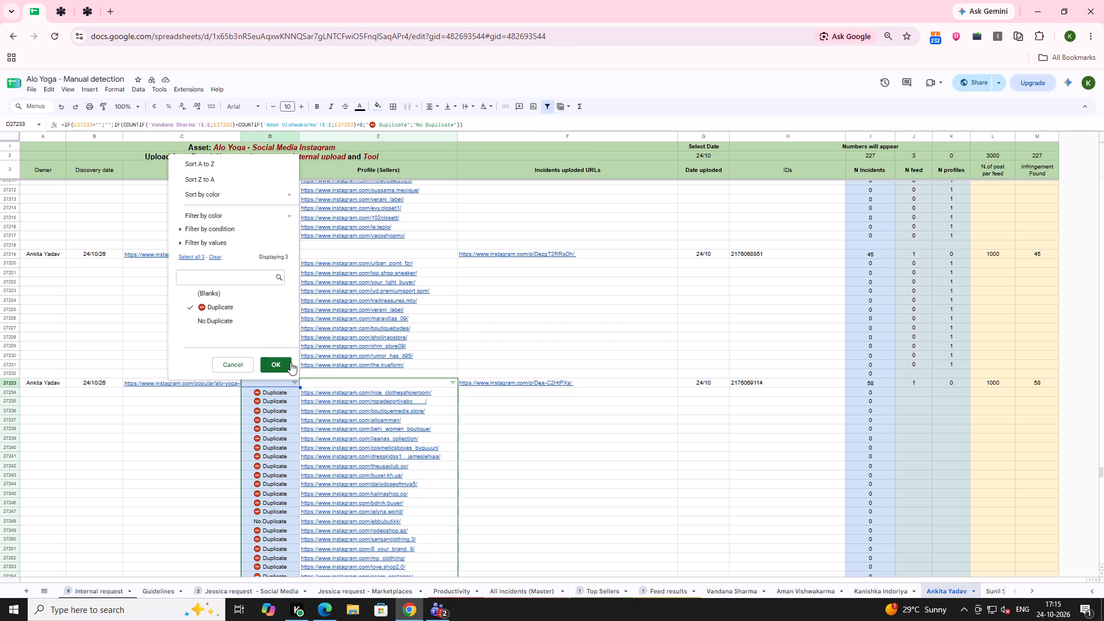
click(287, 361)
Select the filtered Duplicate entries in the Duplicate Seller? column from row 27234 down.
click(267, 390)
drag(267, 390, 275, 352)
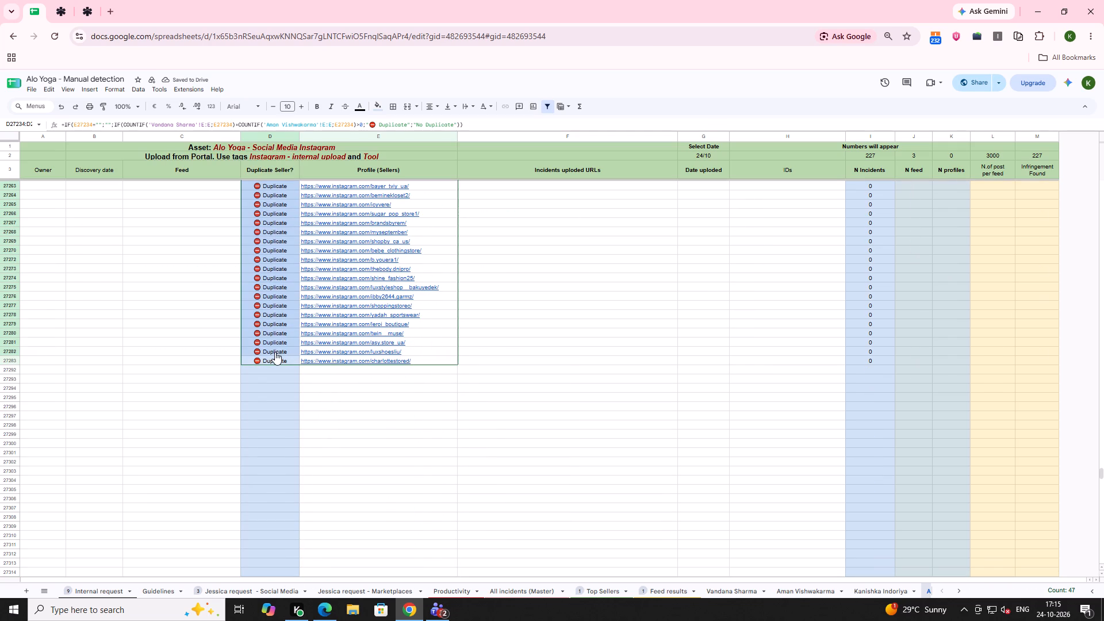
Delete the rows marked Duplicate in the profile list below row 27233.
drag(275, 352, 281, 356)
right_click(281, 356)
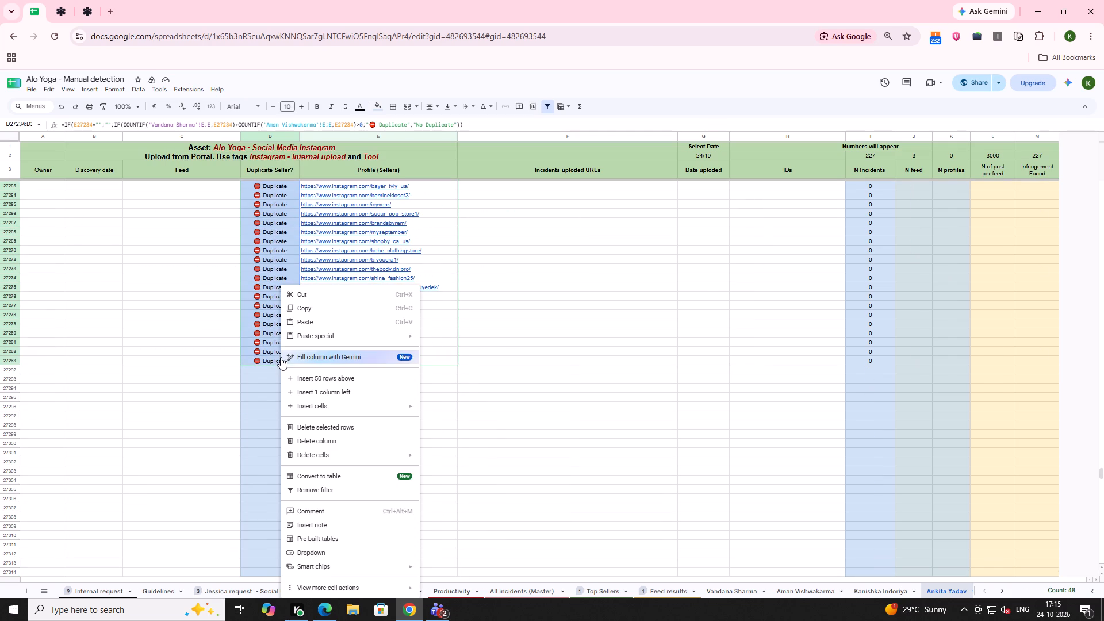
click(323, 428)
Include the No Duplicate sellers in the Duplicate Seller filter of row 27233, and remove the filter.
scroll(321, 427, up, 6)
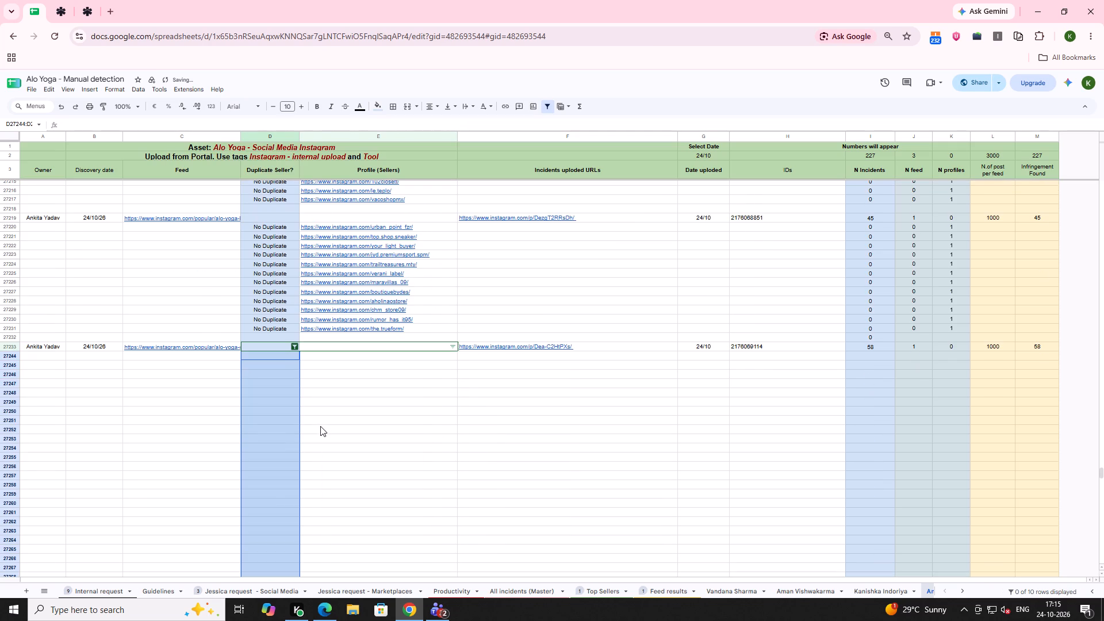
click(291, 346)
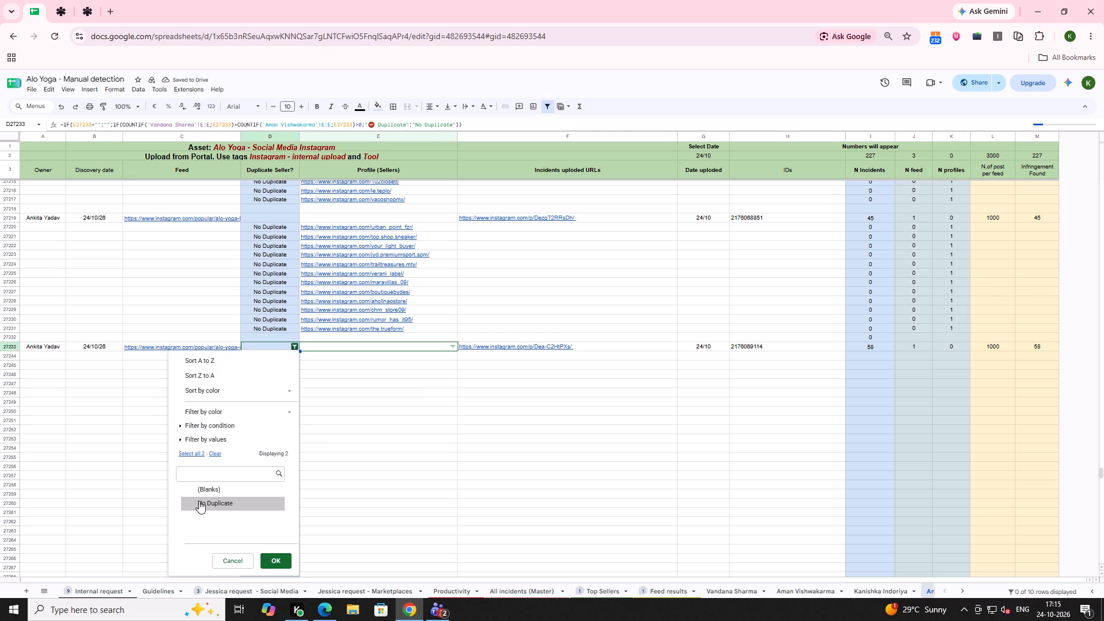
click(199, 501)
click(265, 559)
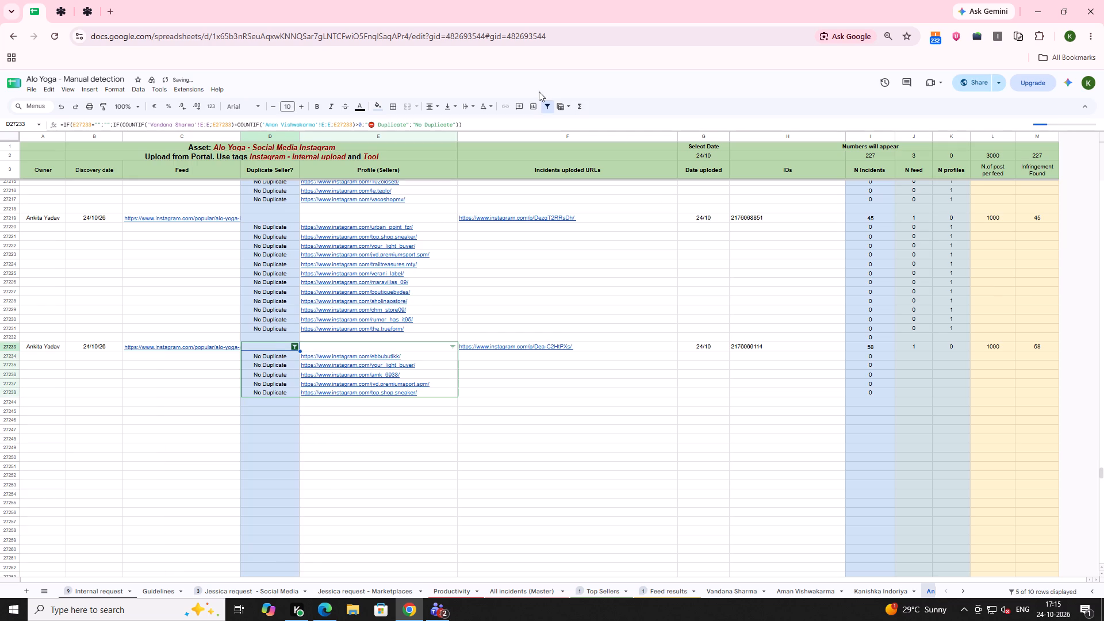
click(547, 108)
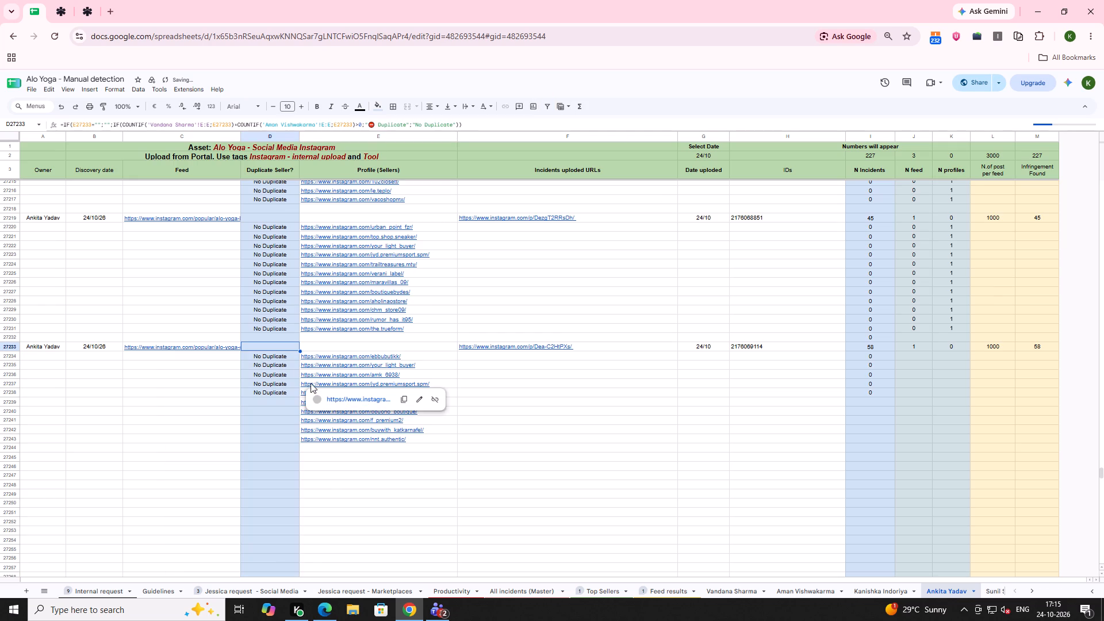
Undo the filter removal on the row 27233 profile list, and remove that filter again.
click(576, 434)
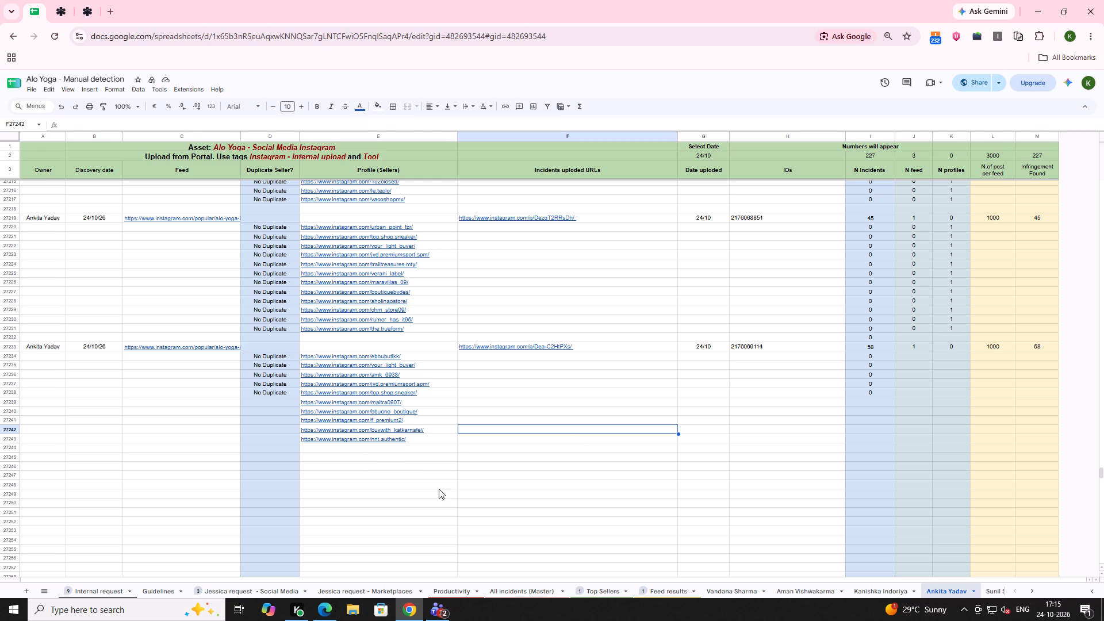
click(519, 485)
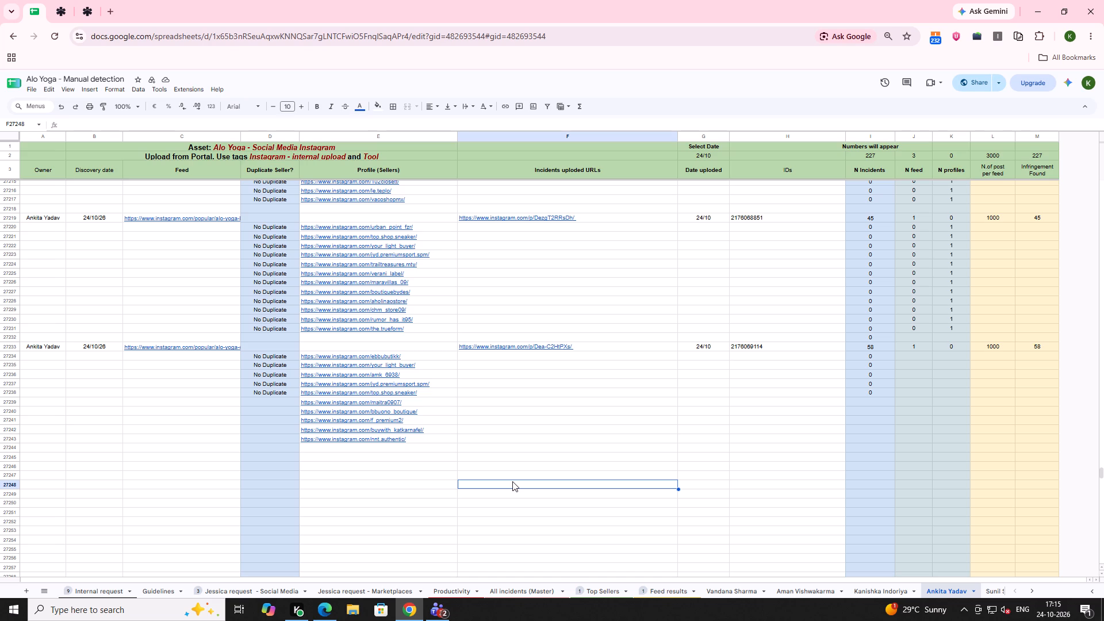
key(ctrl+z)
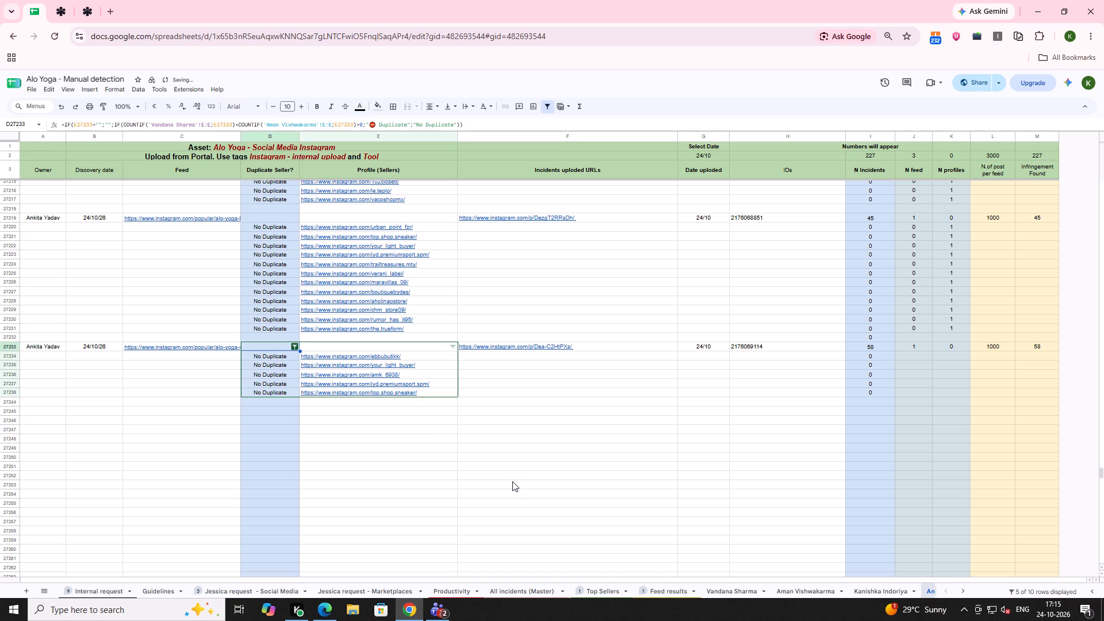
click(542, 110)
Delete rows 27239 to 27244, which hold the leftover profile links without a duplicate status below the No Duplicate sellers.
drag(354, 400, 369, 434)
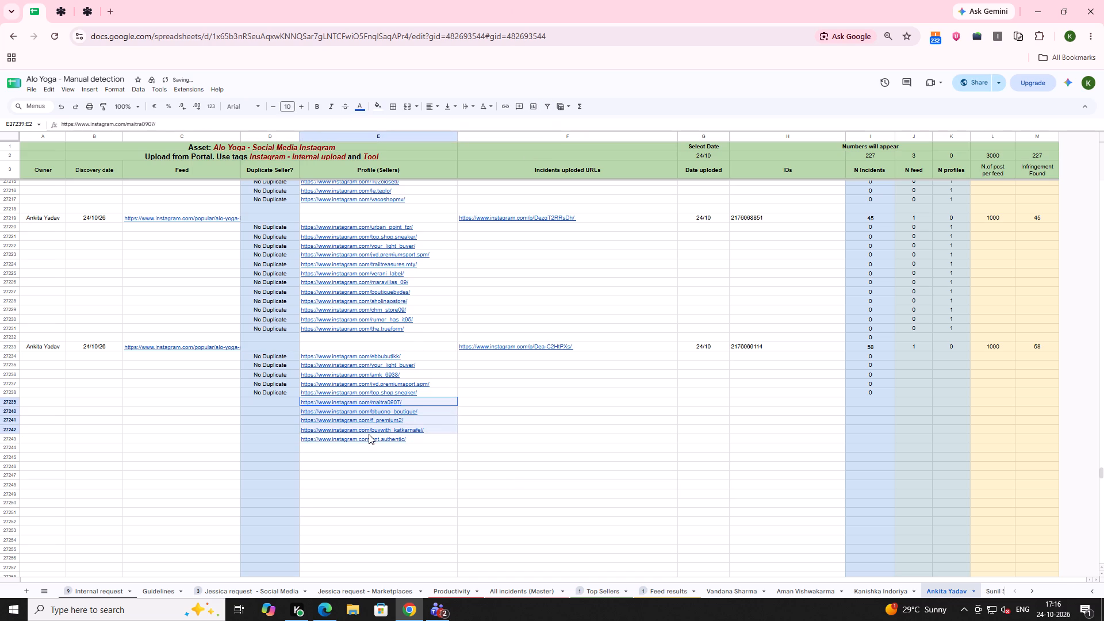
drag(369, 434, 370, 436)
double_click(260, 413)
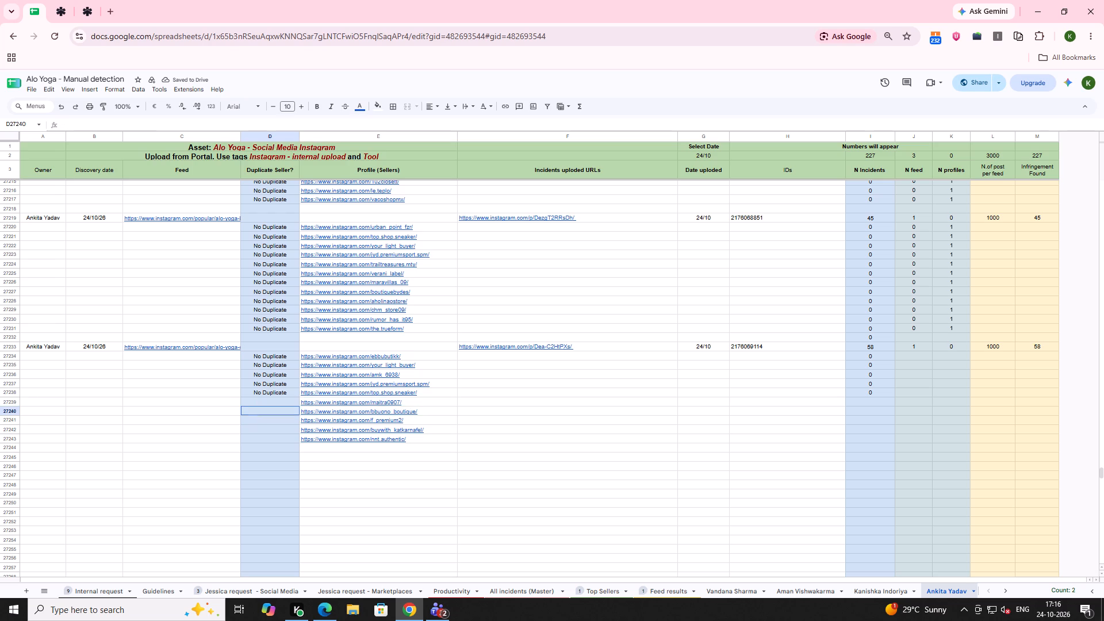
drag(310, 402, 318, 453)
right_click(318, 453)
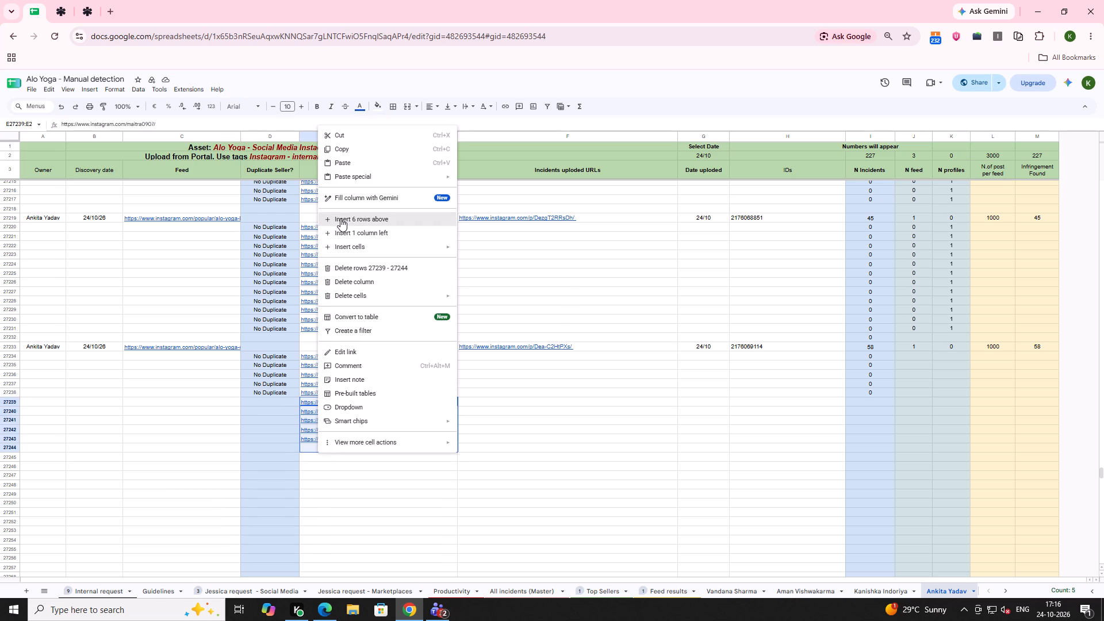
click(370, 270)
click(497, 488)
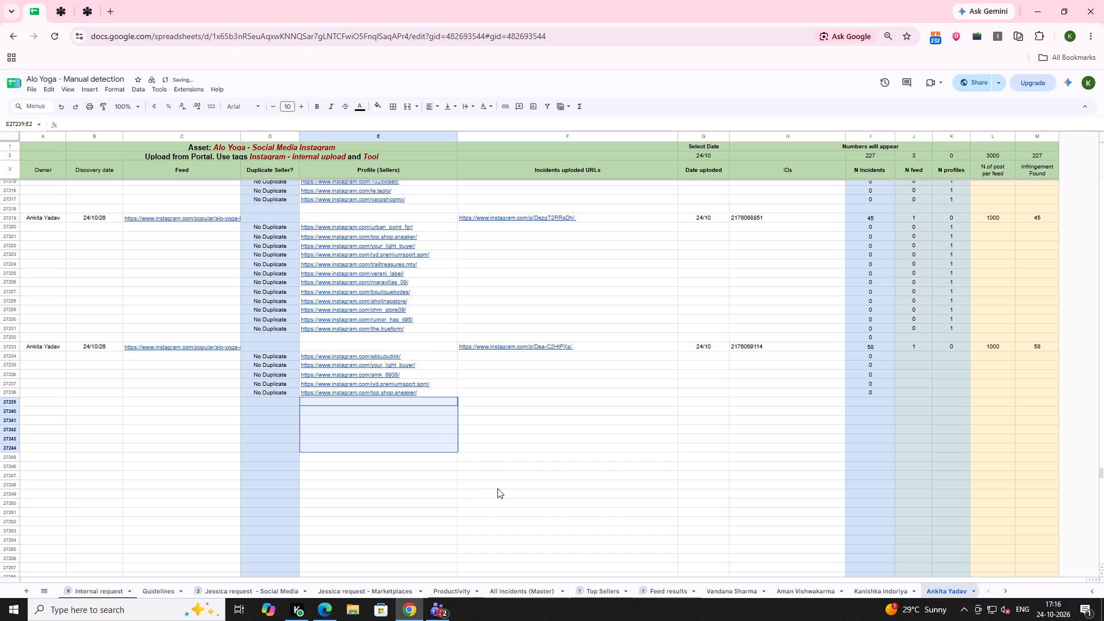
Enter 0 for N feed and 1 for N profiles in row 27234, the first seller of the latest feed.
click(434, 393)
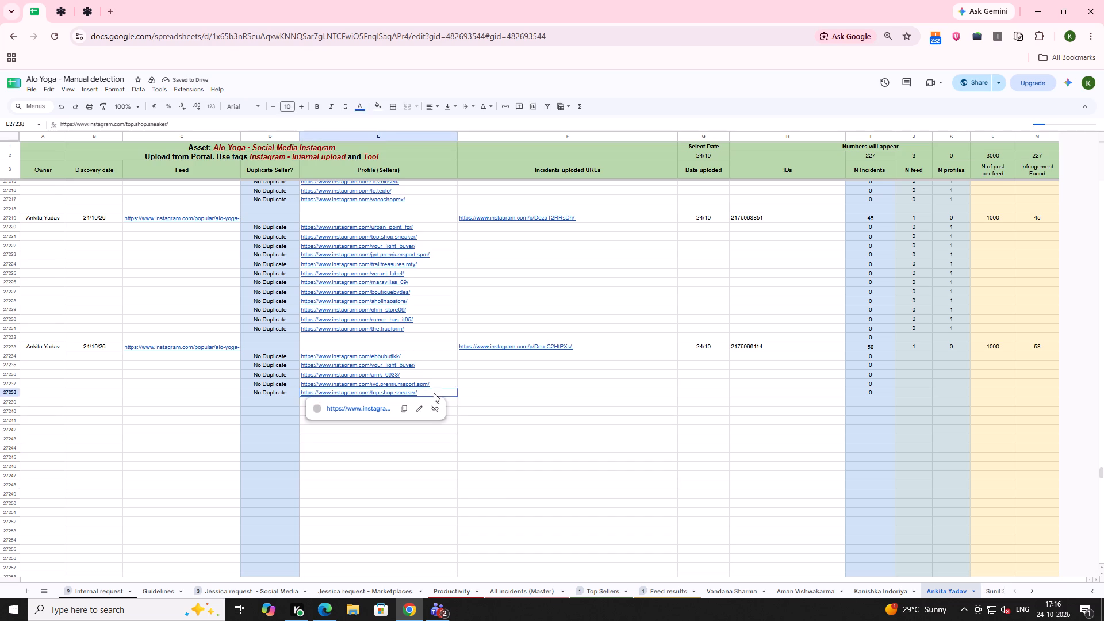
click(425, 356)
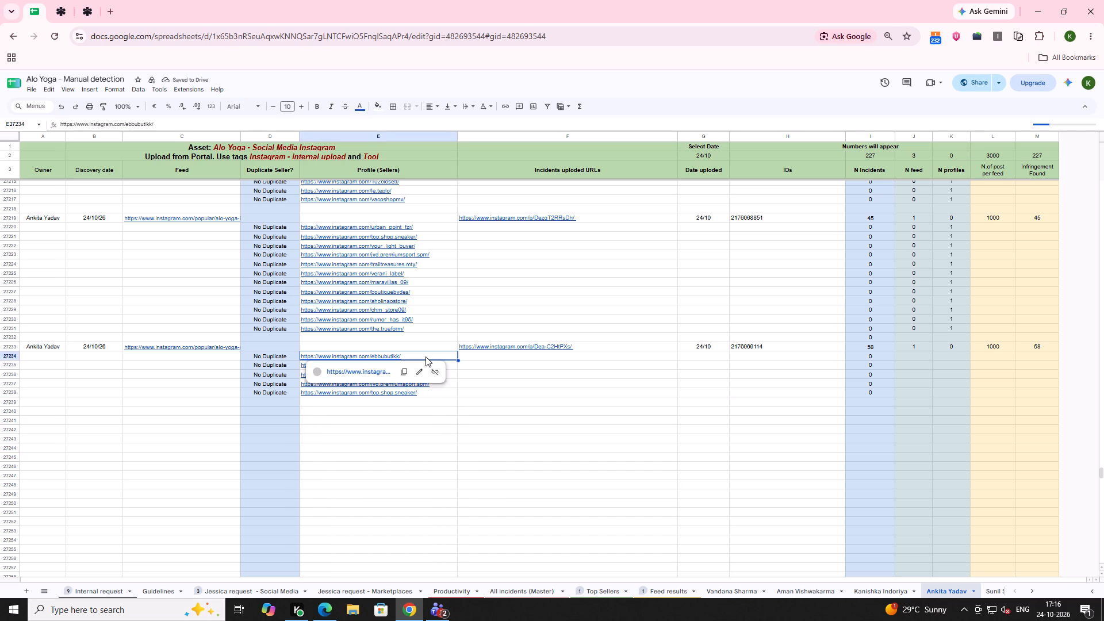
key(Right)
key(Right)
key(Right)
key(Right)
key(Right)
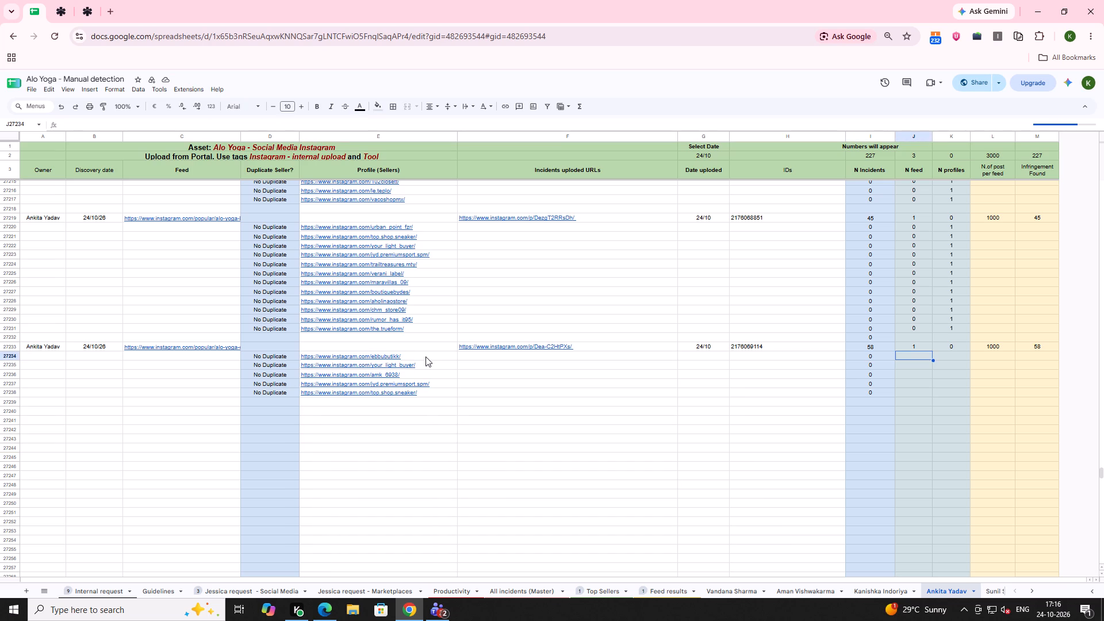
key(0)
key(Right)
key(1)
Fill the N feed and N profiles values of row 27234 down through row 27238 for the remaining sellers.
key(Left)
key(shift+Right)
key(shift+Down)
key(shift+Down)
key(shift+Down)
key(shift+Down)
key(shift+Down)
key(shift+Up)
key(shift+Up)
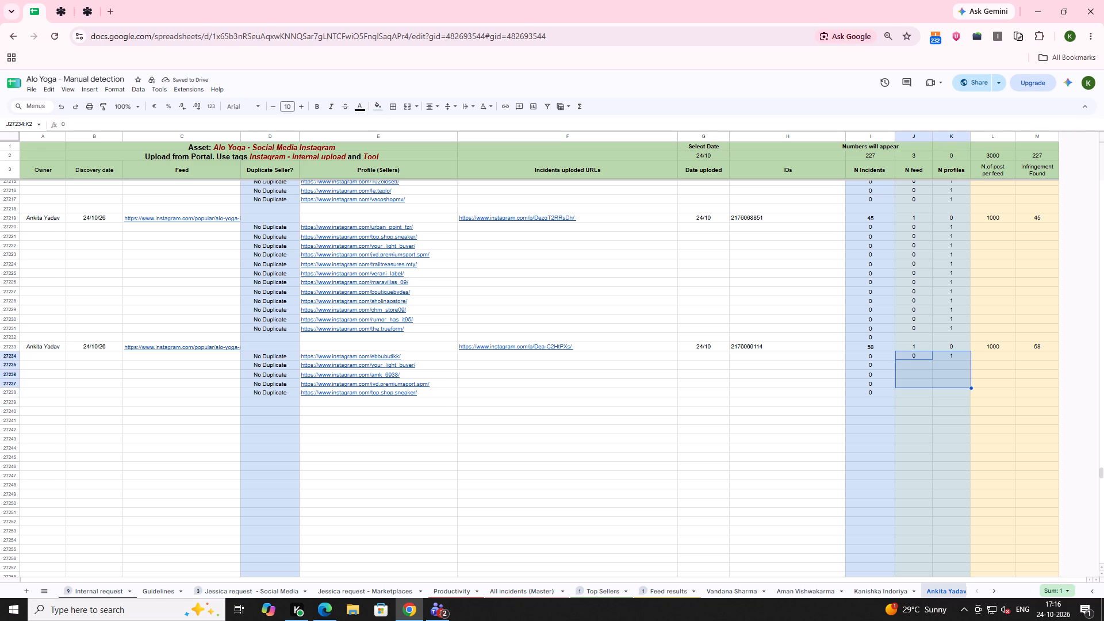
key(shift+Down)
key(ctrl+d)
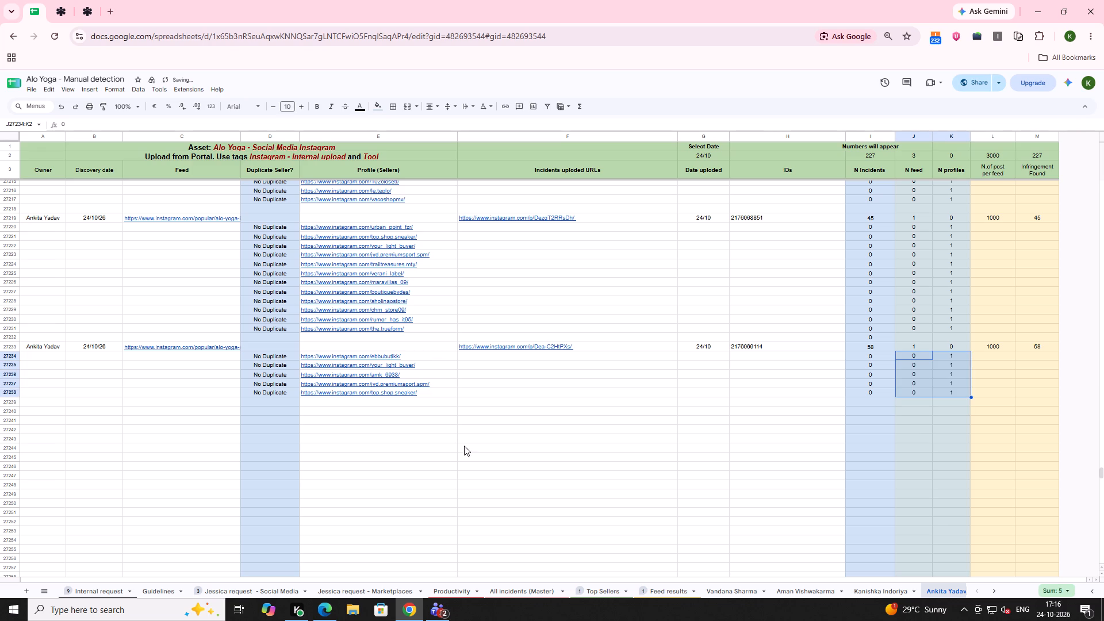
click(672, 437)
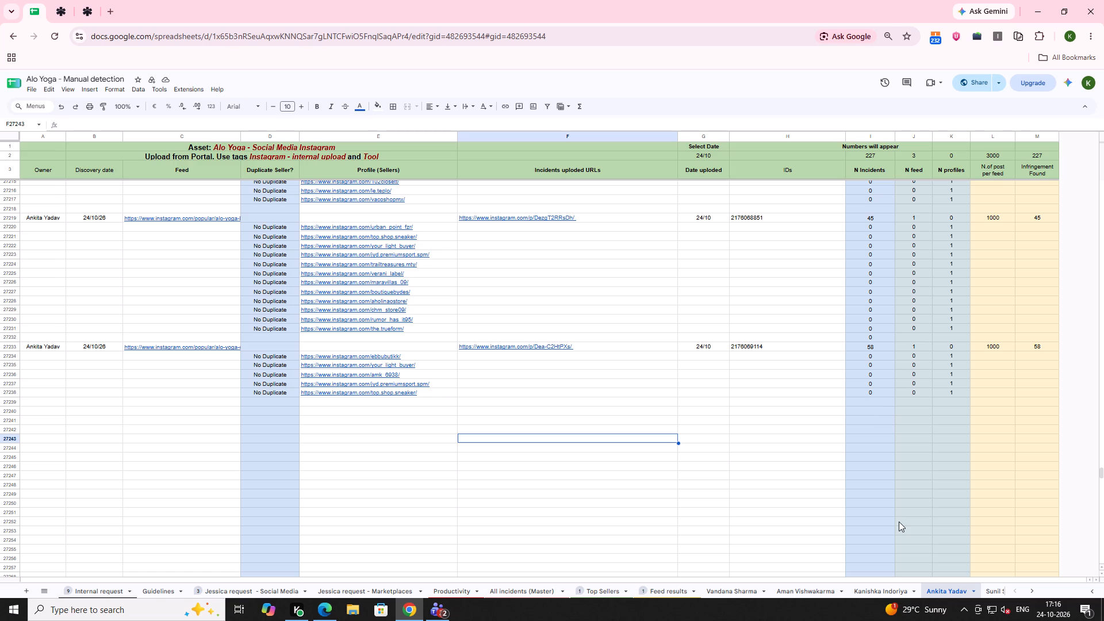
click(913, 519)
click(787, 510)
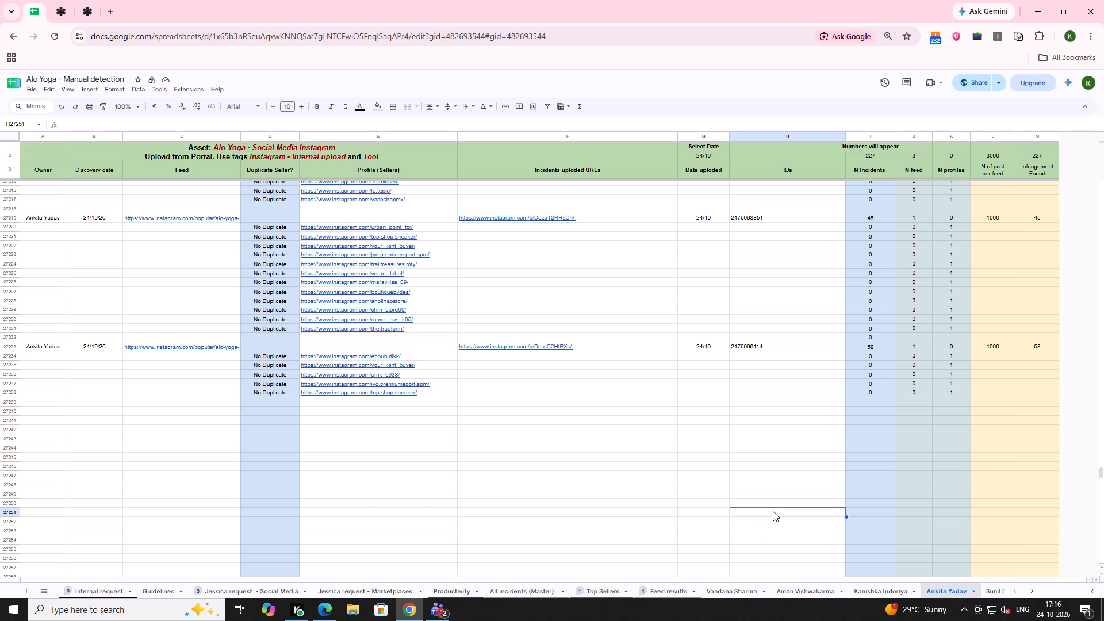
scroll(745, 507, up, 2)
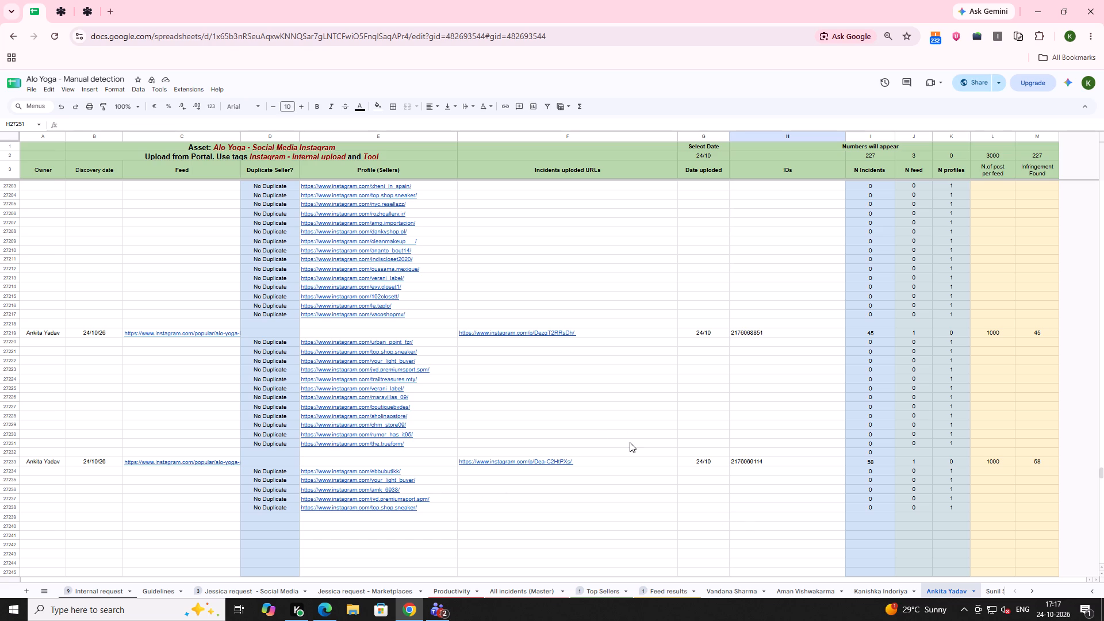
Review the 24/10 feed rows and the seller profiles listed under them in Ankita's sheet.
scroll(619, 444, up, 5)
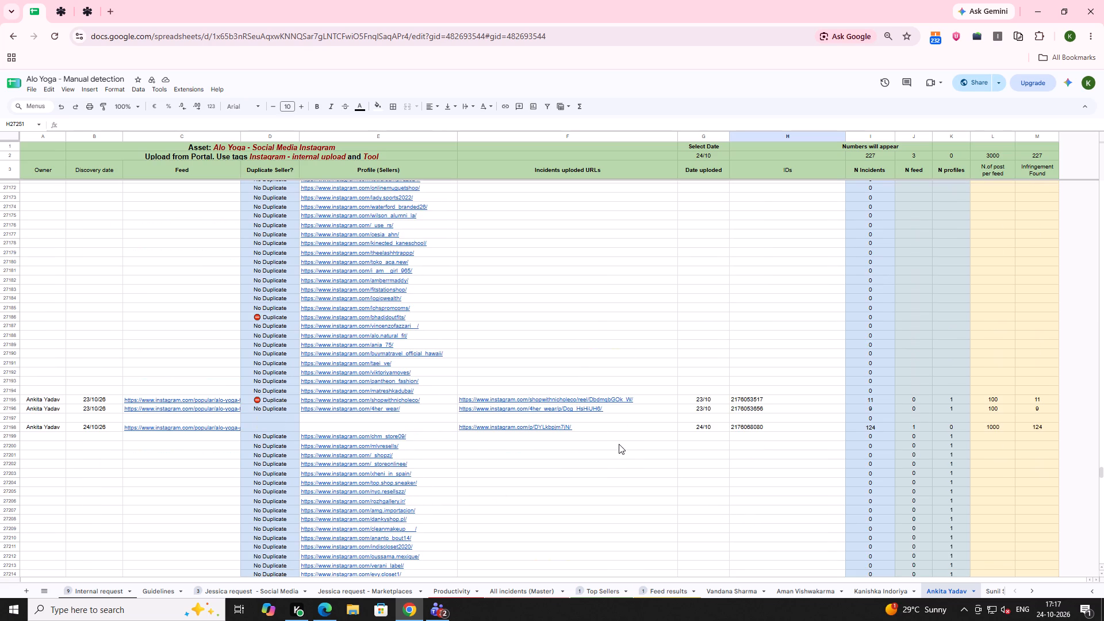
scroll(619, 444, up, 1)
scroll(619, 444, down, 5)
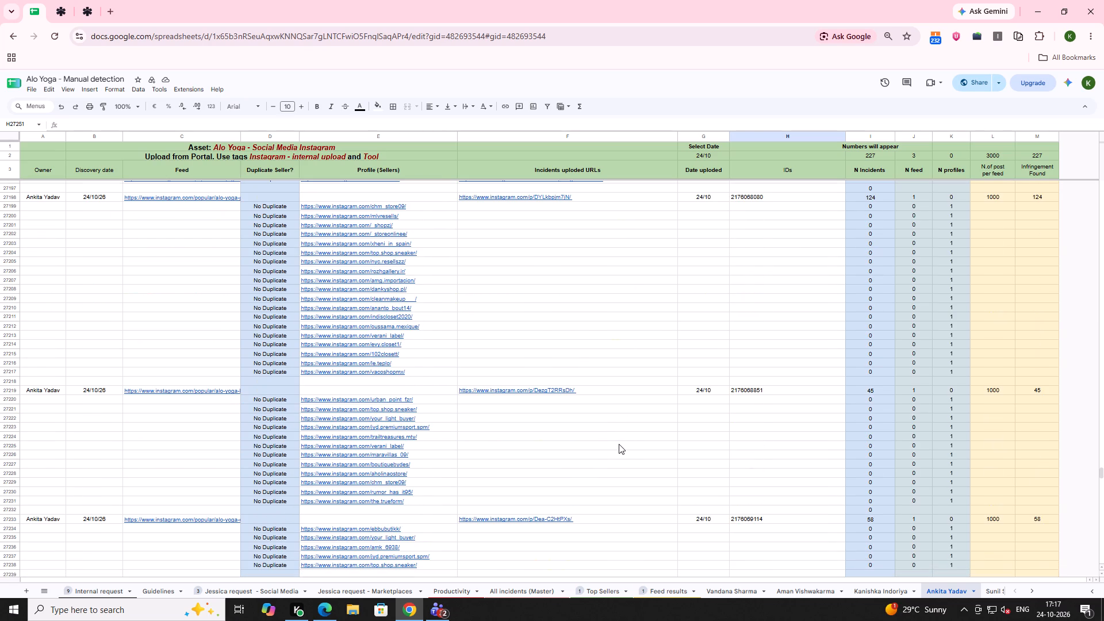
scroll(619, 444, up, 1)
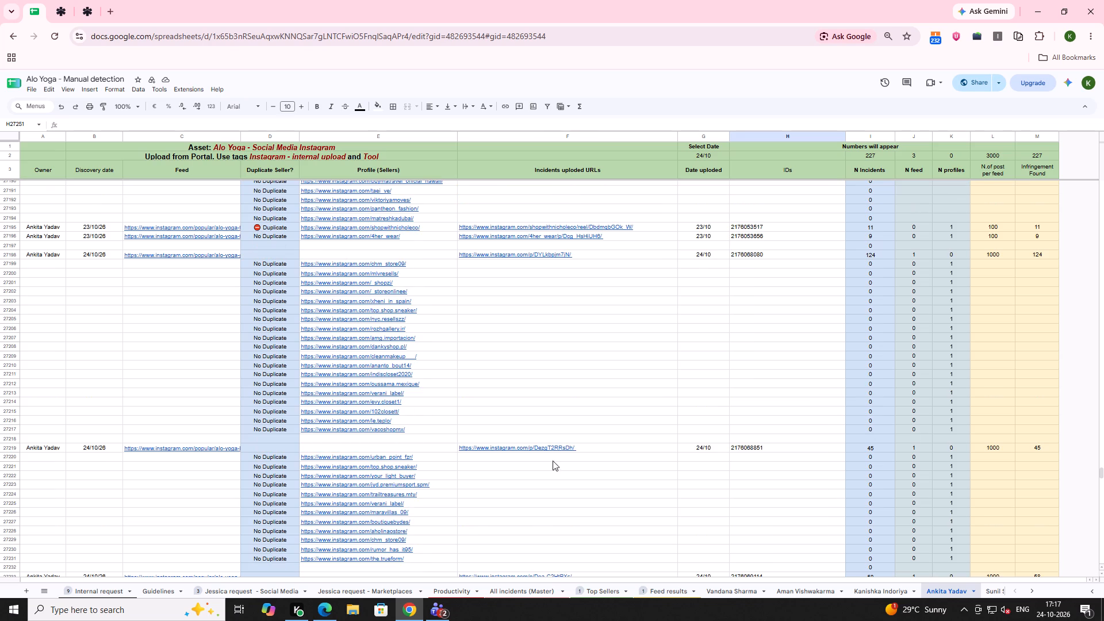
scroll(597, 431, down, 2)
scroll(597, 431, up, 1)
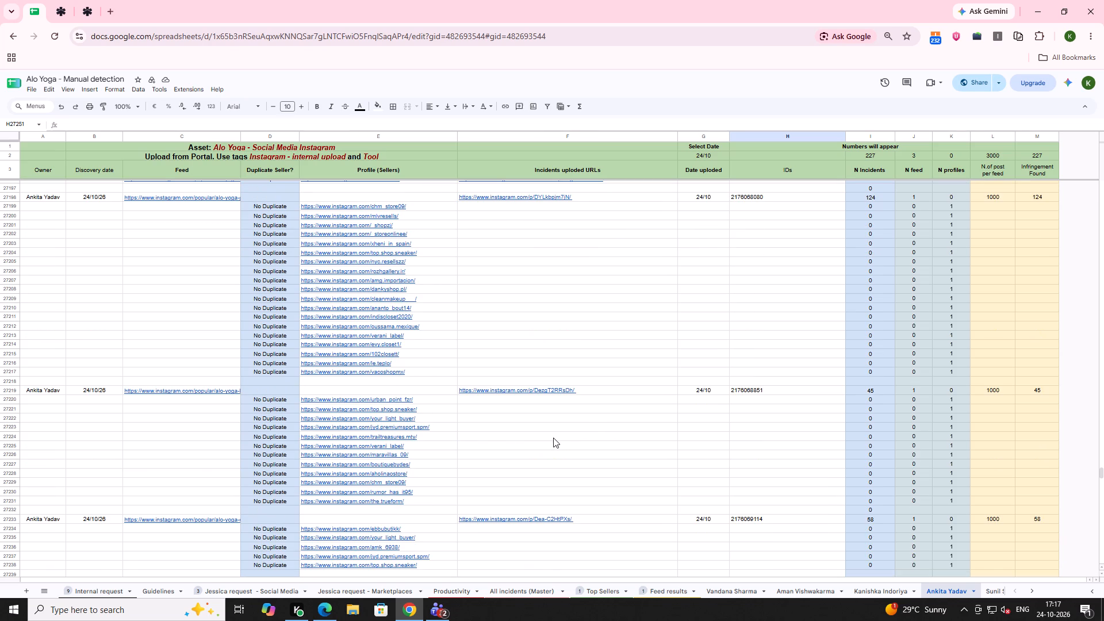
In Kanishka's sheet, open the N Incidents total formula in cell I2.
click(850, 593)
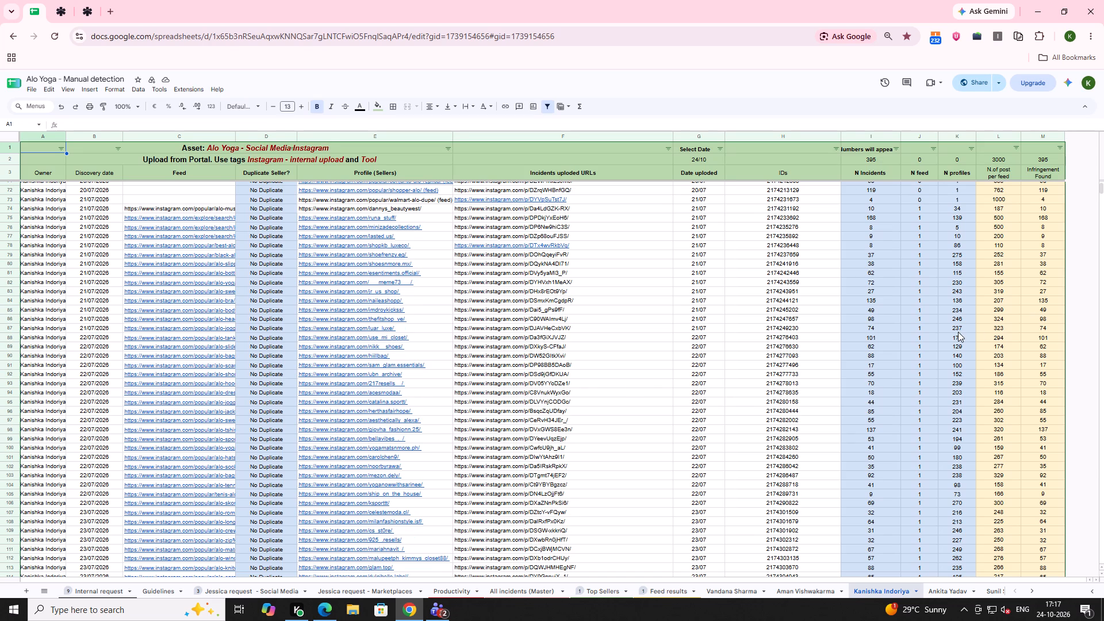
click(880, 158)
double_click(880, 158)
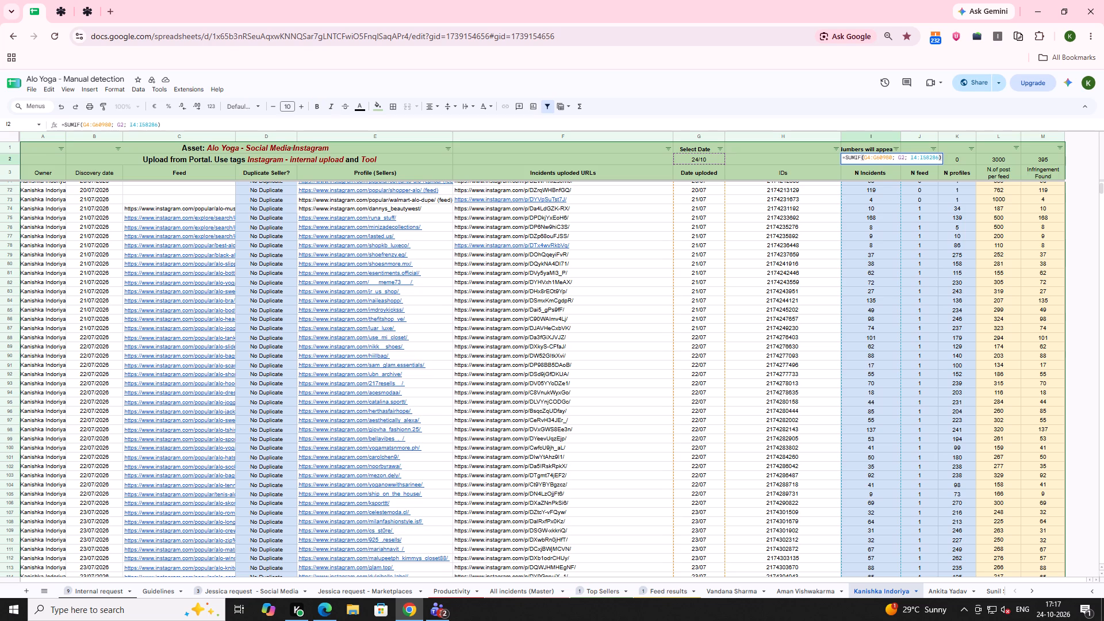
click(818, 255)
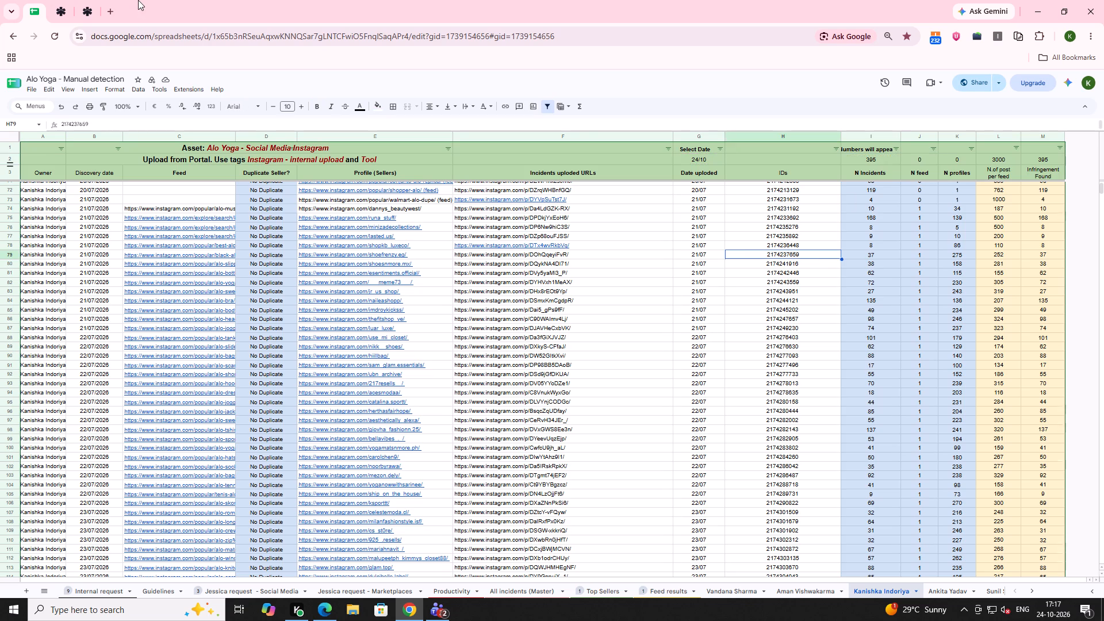
Open the bookmarked Alo Yoga Report spreadsheet in a new browser tab.
key(ctrl+t)
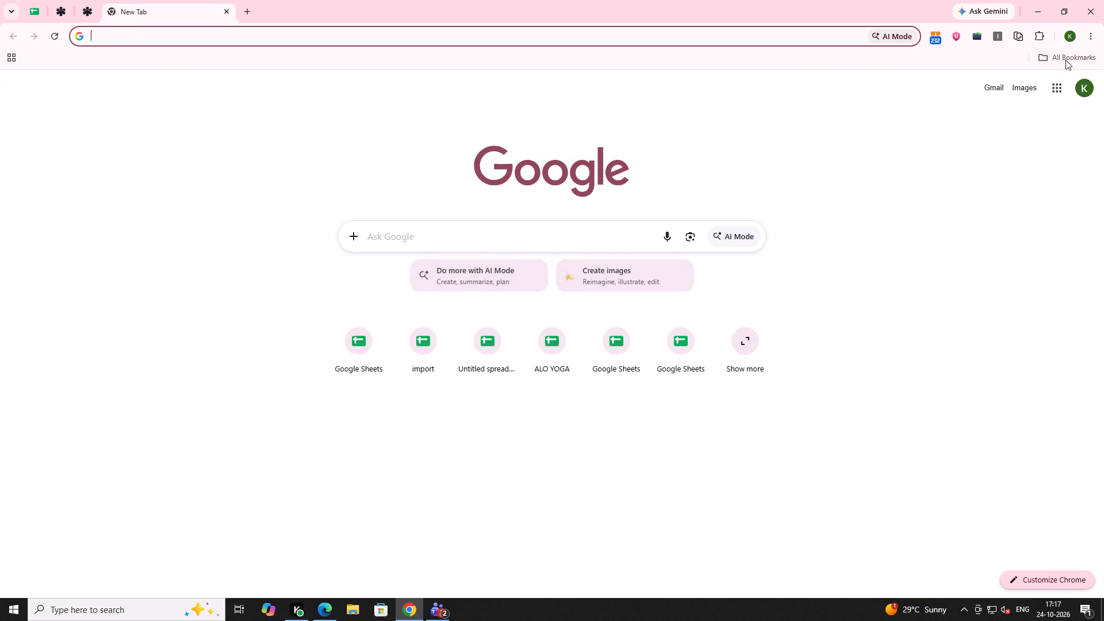
click(1065, 60)
click(988, 276)
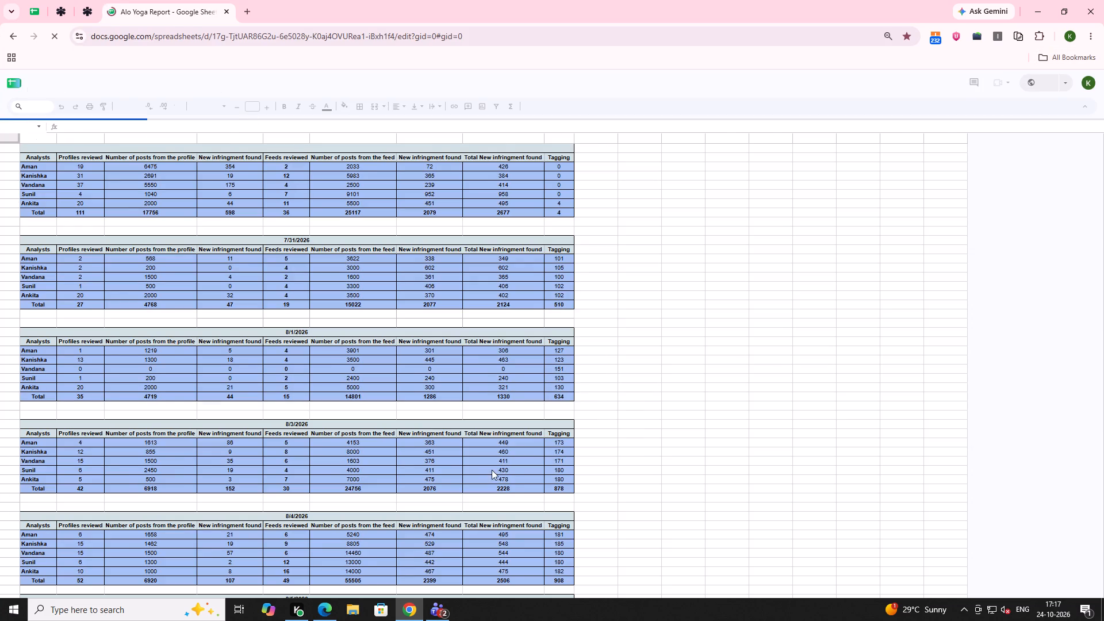
In the 10/24/2026 table, enter 0 for Kanishka's profiles reviewed, number of posts from the profile and new profile infringements found.
scroll(529, 478, down, 20)
scroll(529, 478, down, 20)
scroll(529, 478, down, 7)
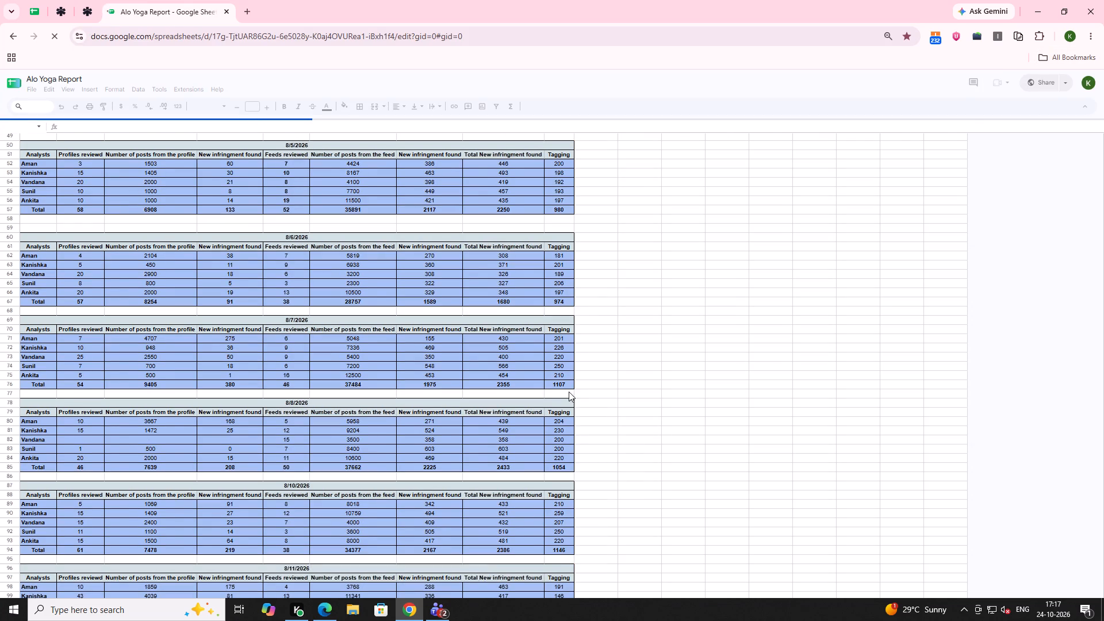
scroll(569, 392, down, 3)
scroll(566, 392, up, 1)
scroll(566, 392, down, 18)
scroll(566, 392, down, 3)
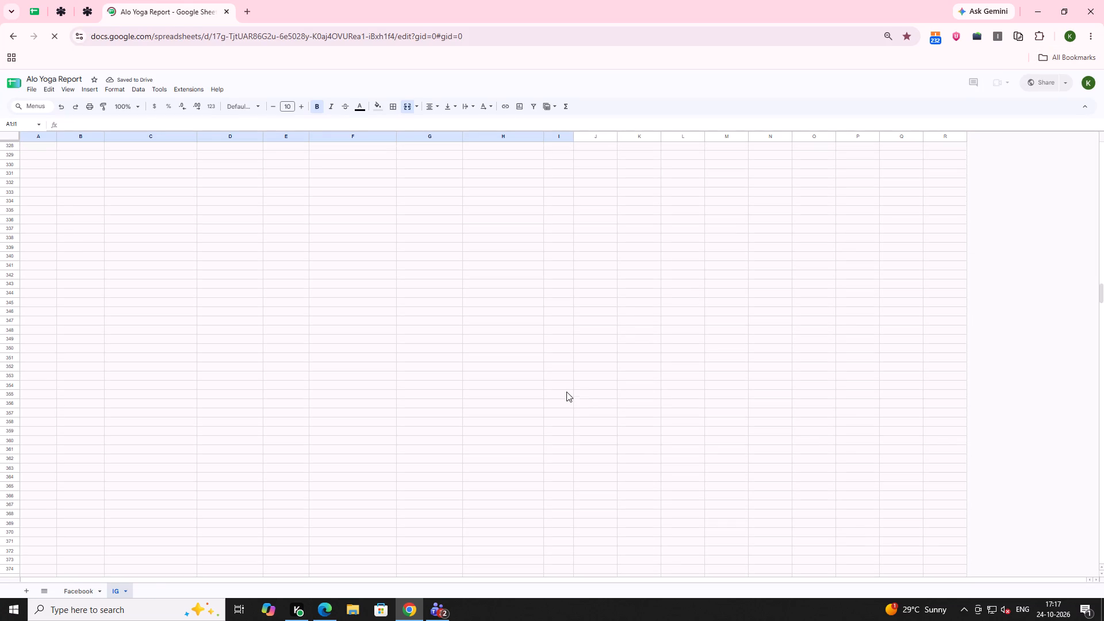
scroll(566, 392, down, 6)
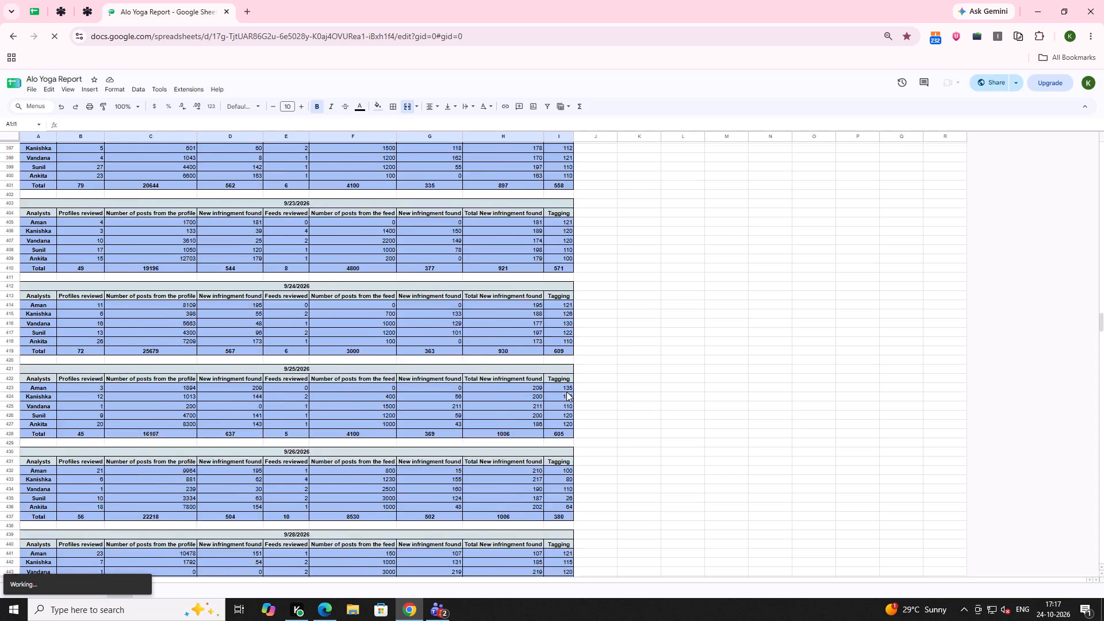
scroll(566, 392, down, 20)
scroll(566, 392, down, 14)
scroll(566, 392, up, 2)
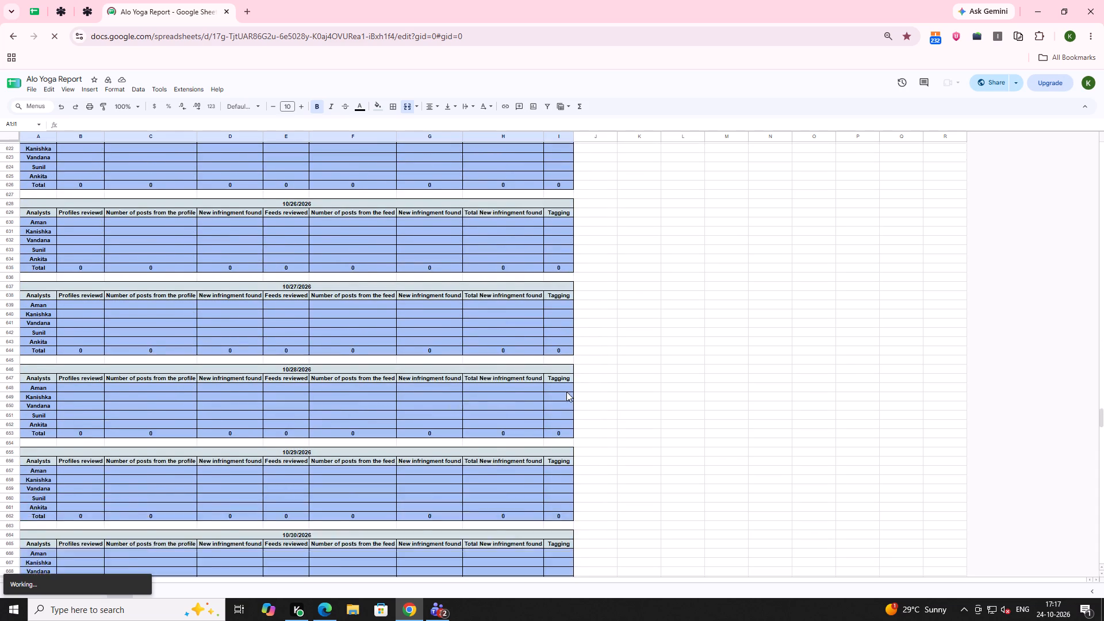
scroll(566, 392, up, 6)
scroll(566, 392, down, 3)
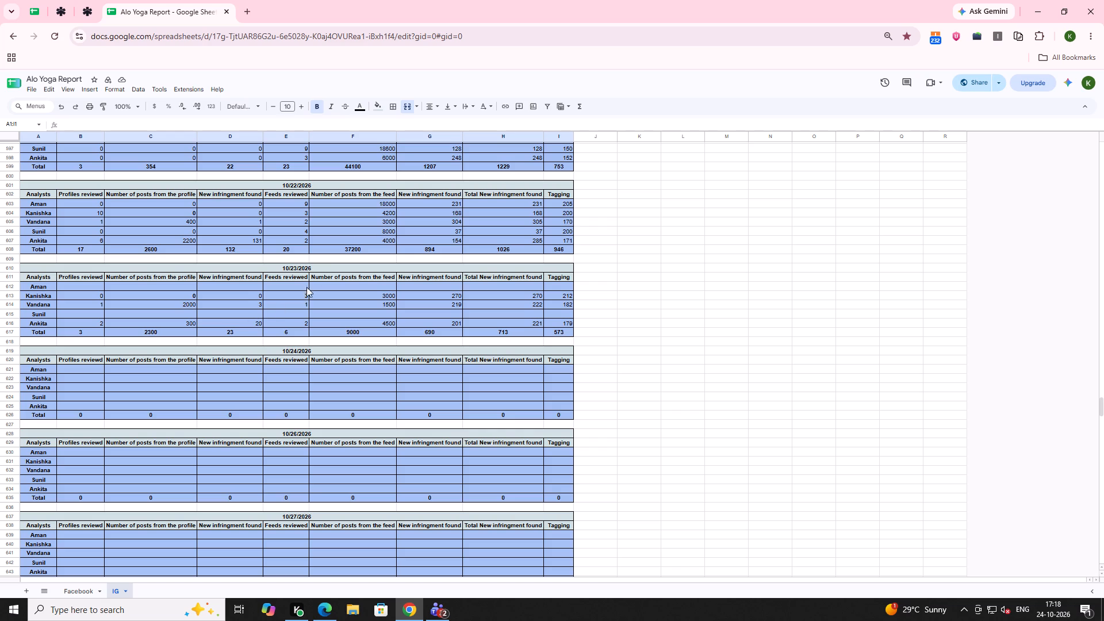
click(86, 377)
key(0)
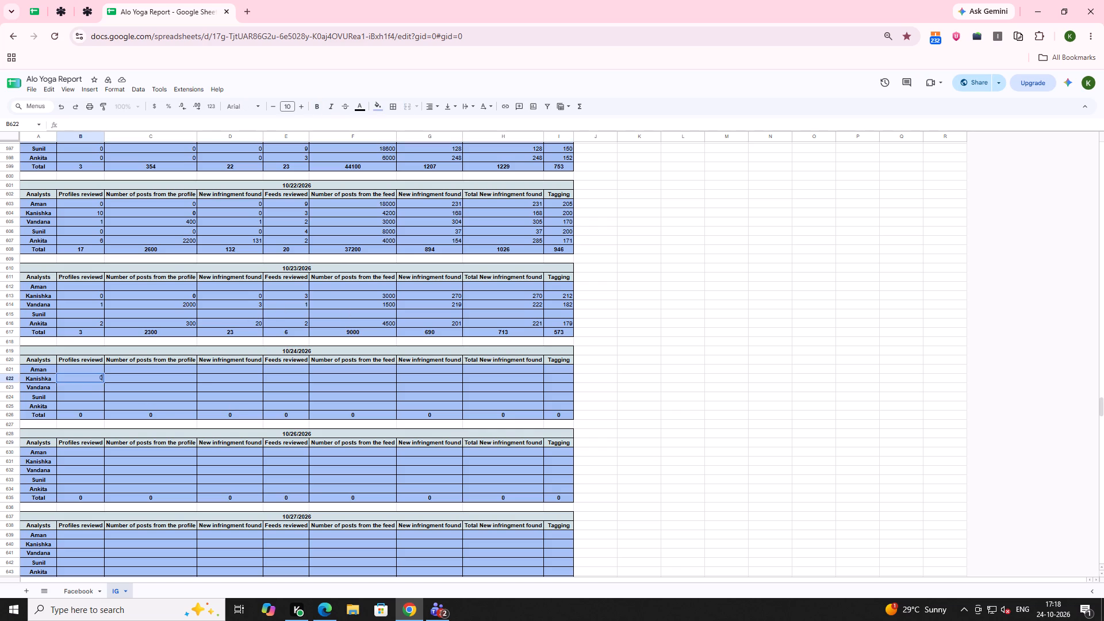
key(Right)
key(0)
key(Right)
key(0)
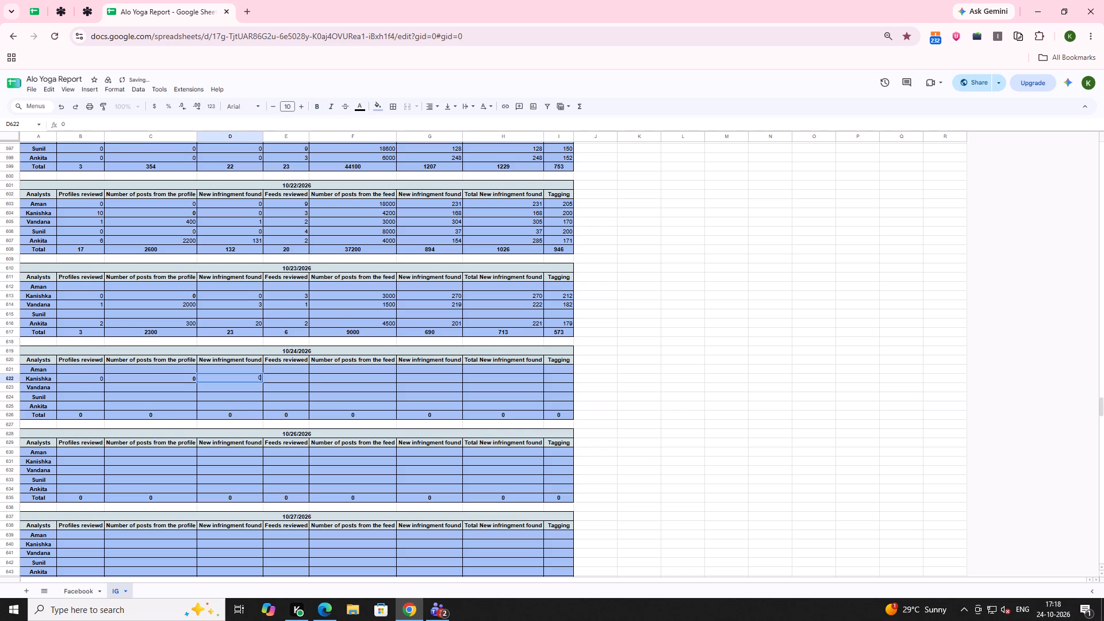
Fill Kanishka's row with 3 feeds reviewed, 3000 feed posts, 395 new infringements, 395 total new infringements and 232 tagging.
key(Right)
key(3)
key(Right)
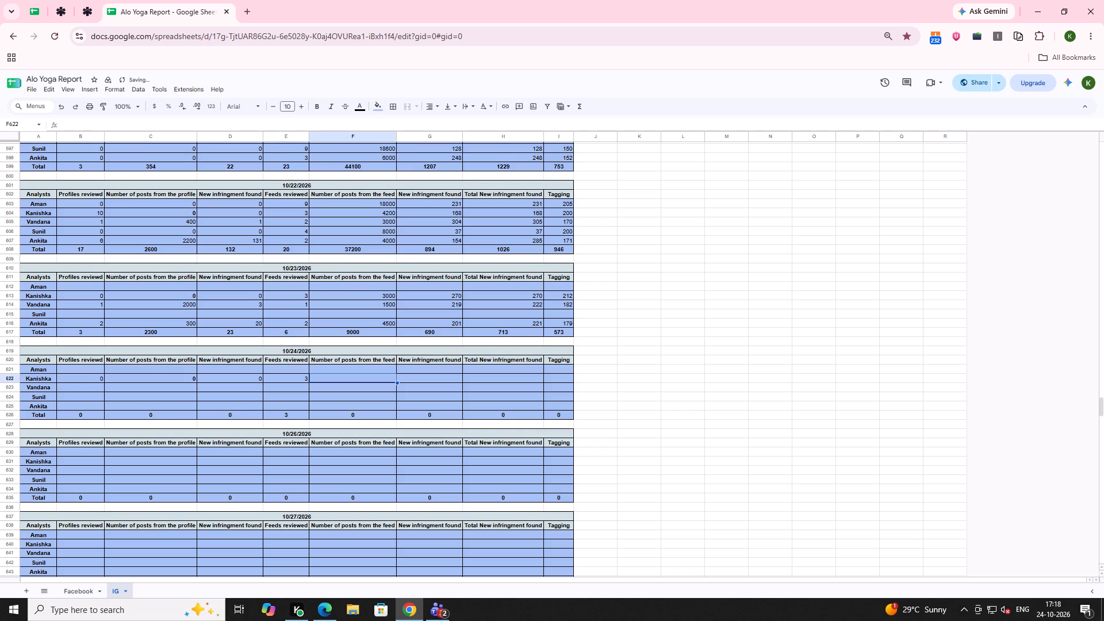
text(3000)
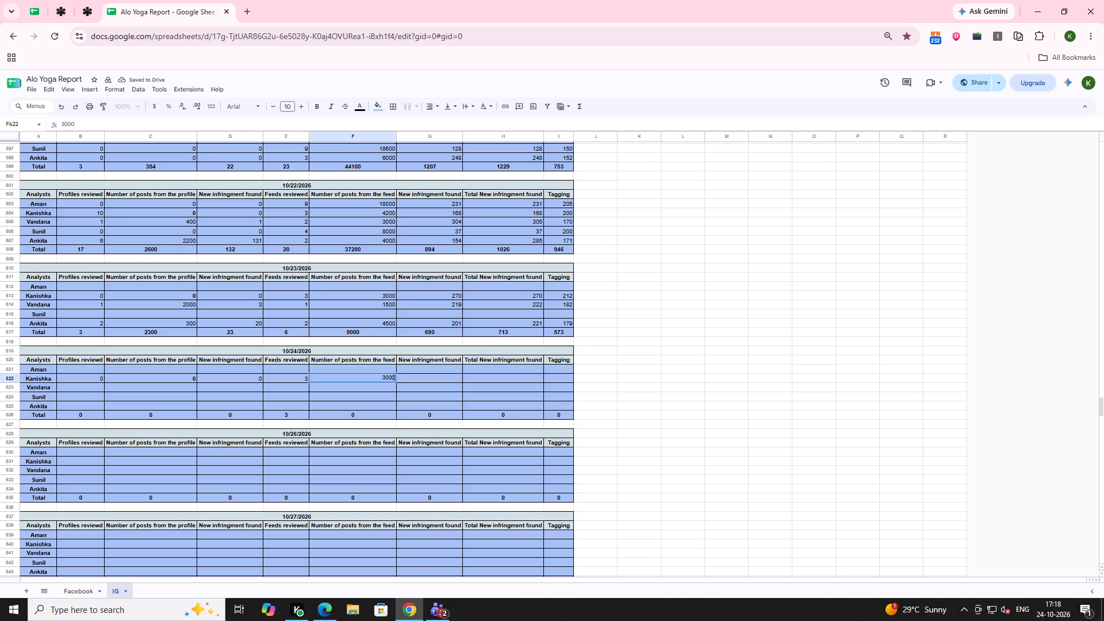
key(Right)
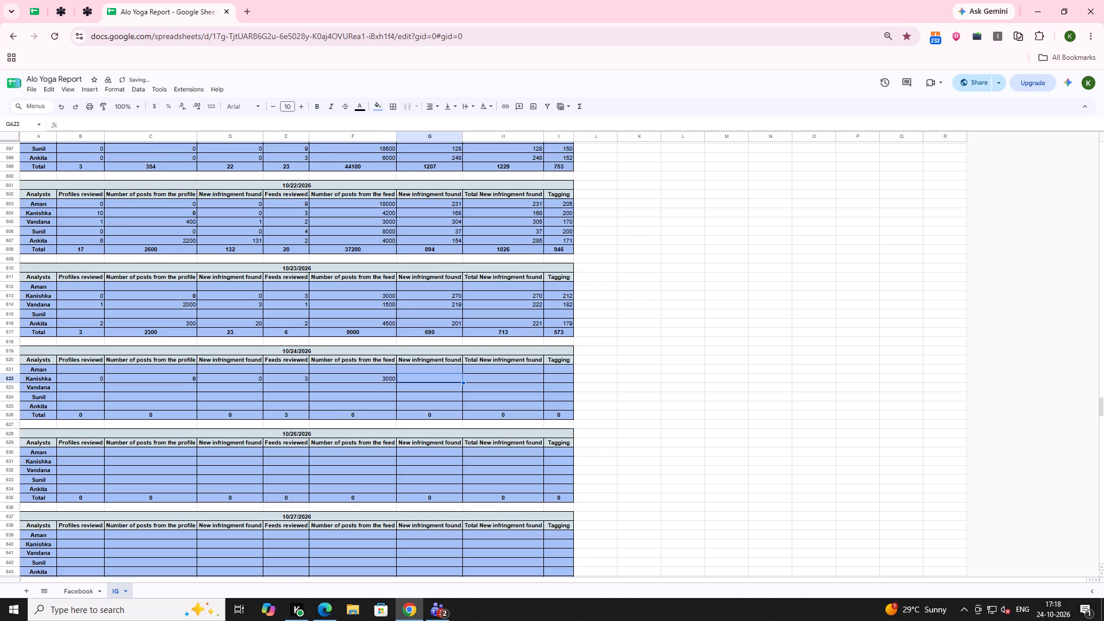
text(395)
key(Right)
text(395)
key(Right)
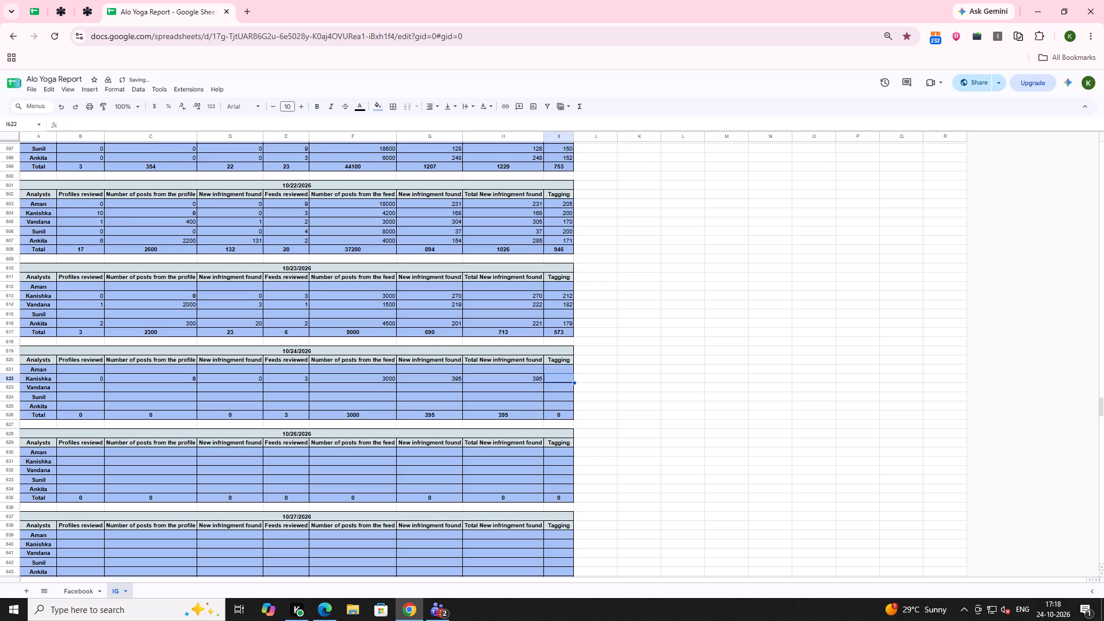
text(232)
key(Right)
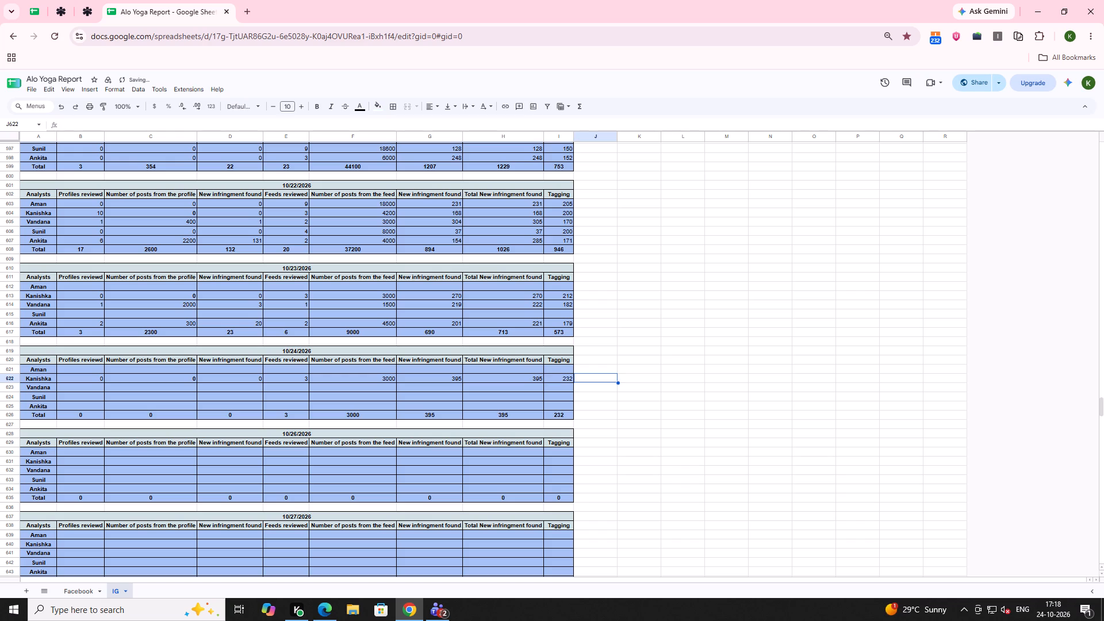
click(683, 391)
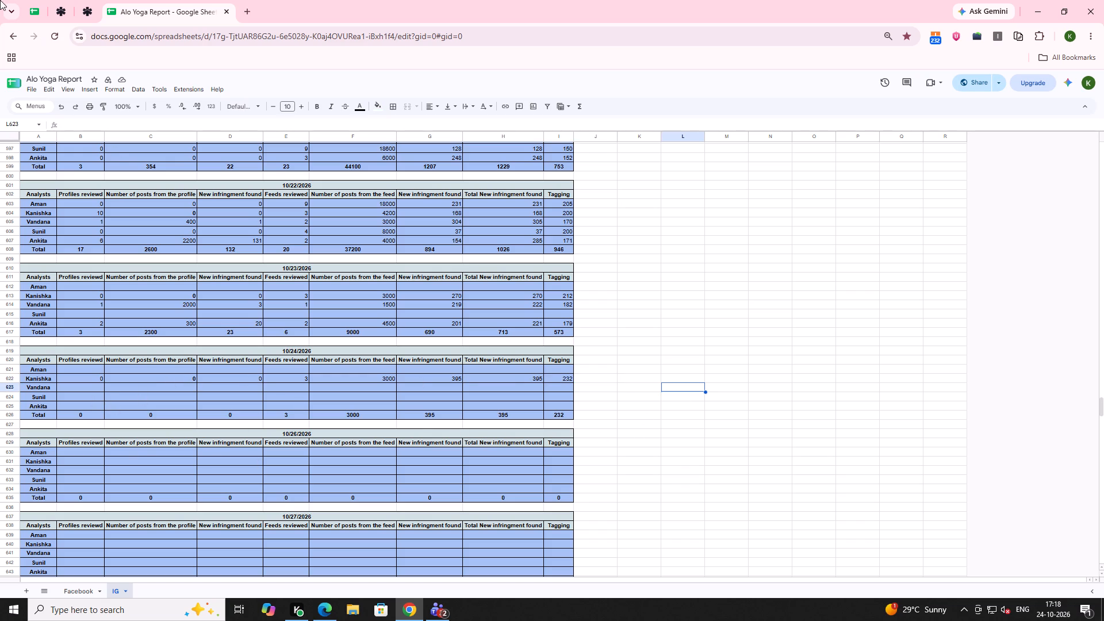
In Kanishka's sheet of the manual detection file, filter the upload date to 24/10 and check the rows' incident counts.
click(36, 4)
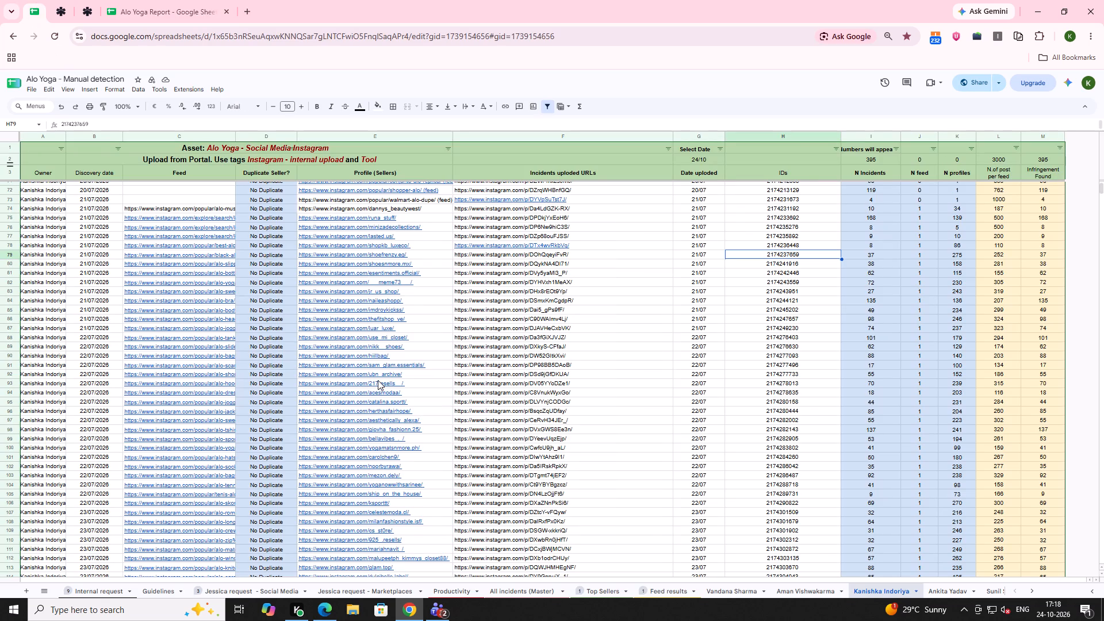
click(718, 144)
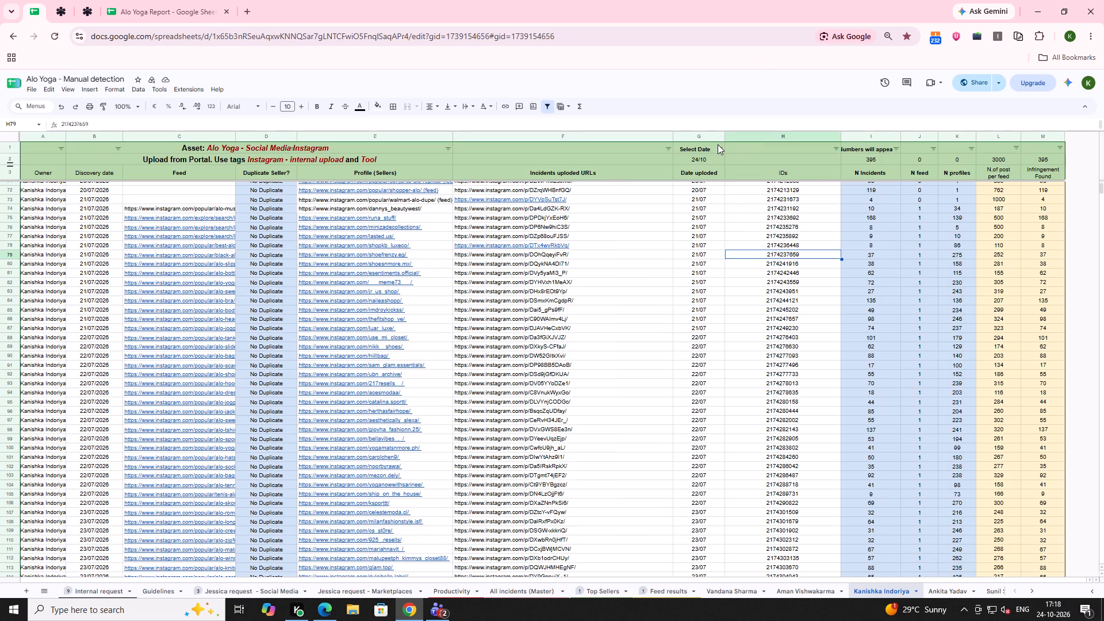
click(717, 148)
click(643, 254)
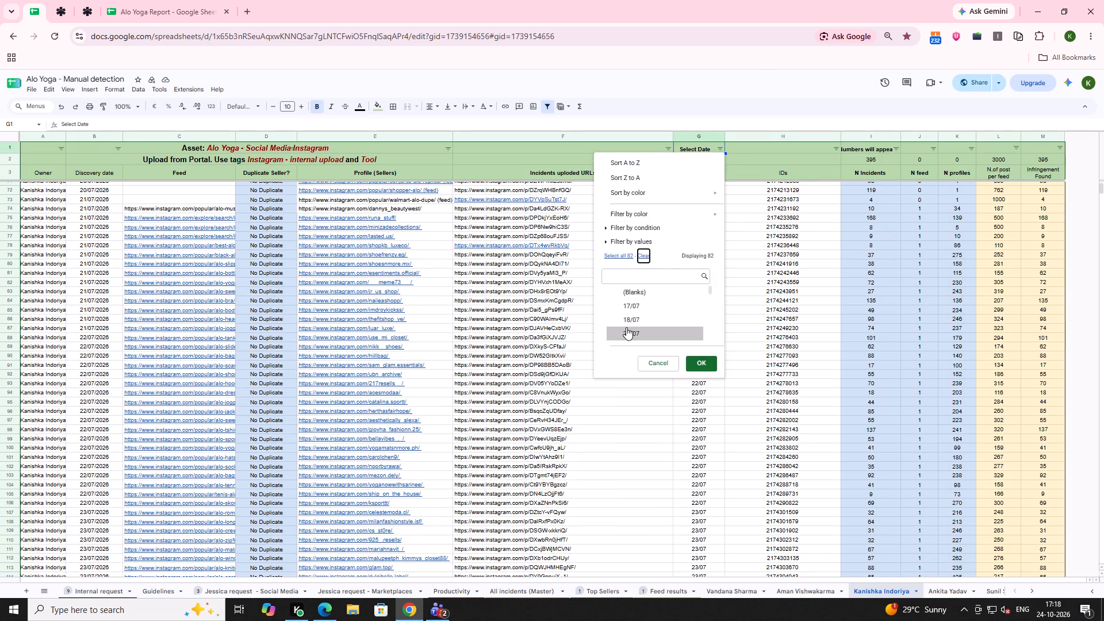
scroll(636, 297, down, 20)
scroll(636, 297, down, 14)
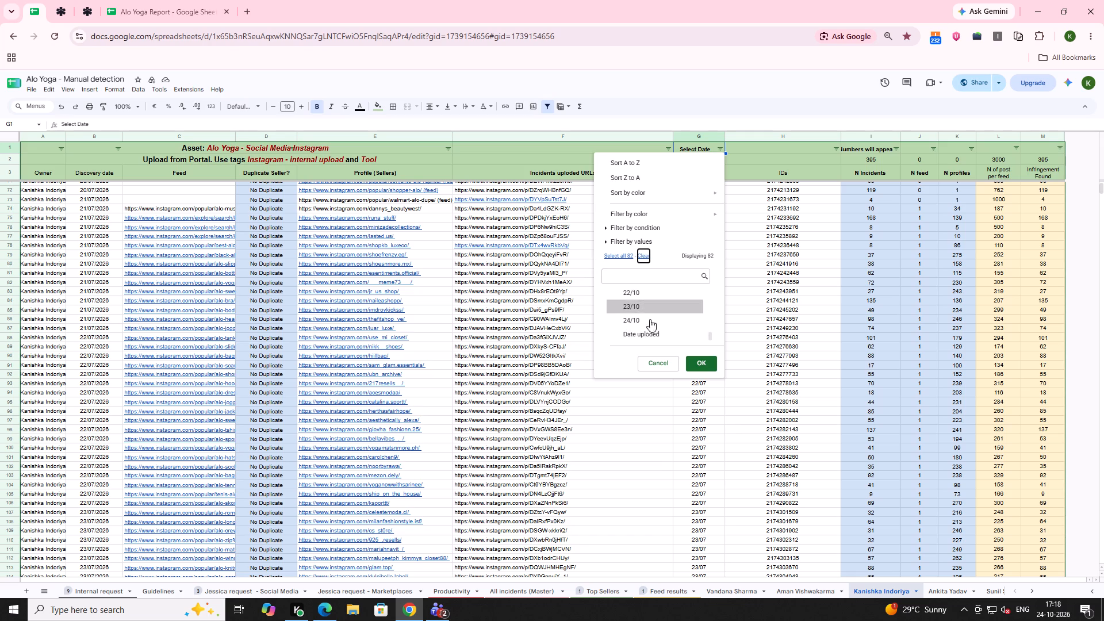
click(641, 319)
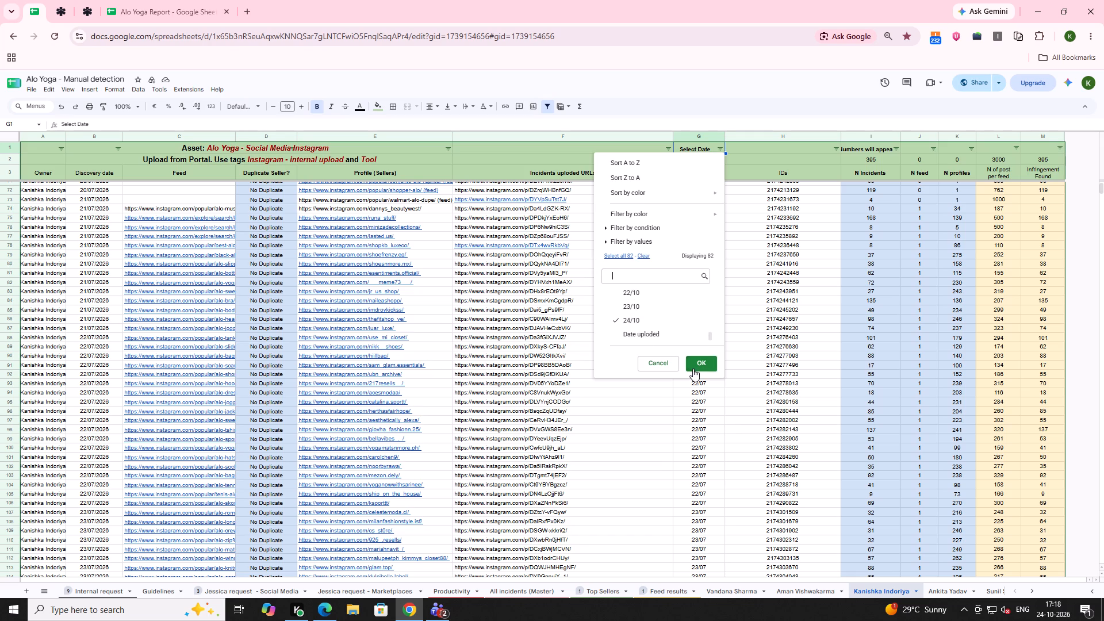
click(704, 363)
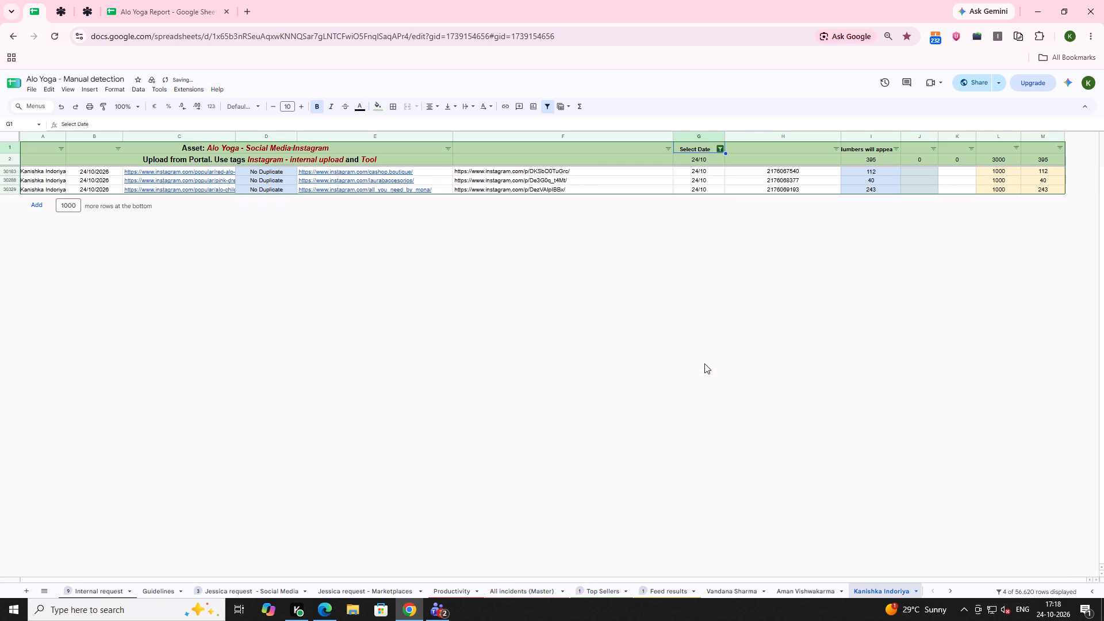
scroll(704, 363, up, 6)
scroll(802, 311, up, 5)
drag(881, 170, 888, 196)
click(1035, 524)
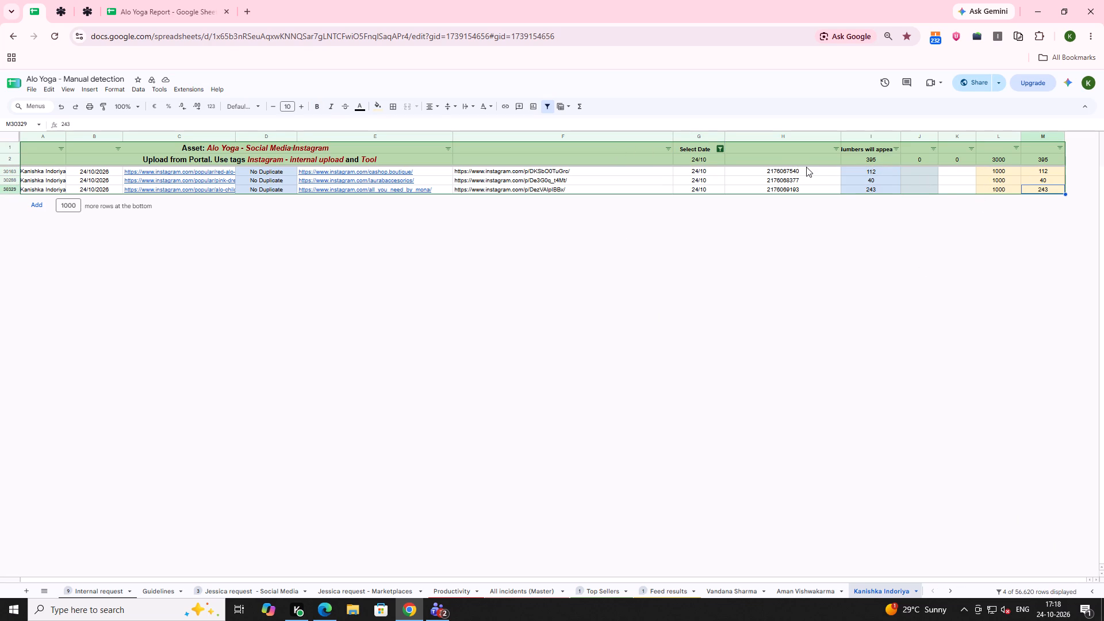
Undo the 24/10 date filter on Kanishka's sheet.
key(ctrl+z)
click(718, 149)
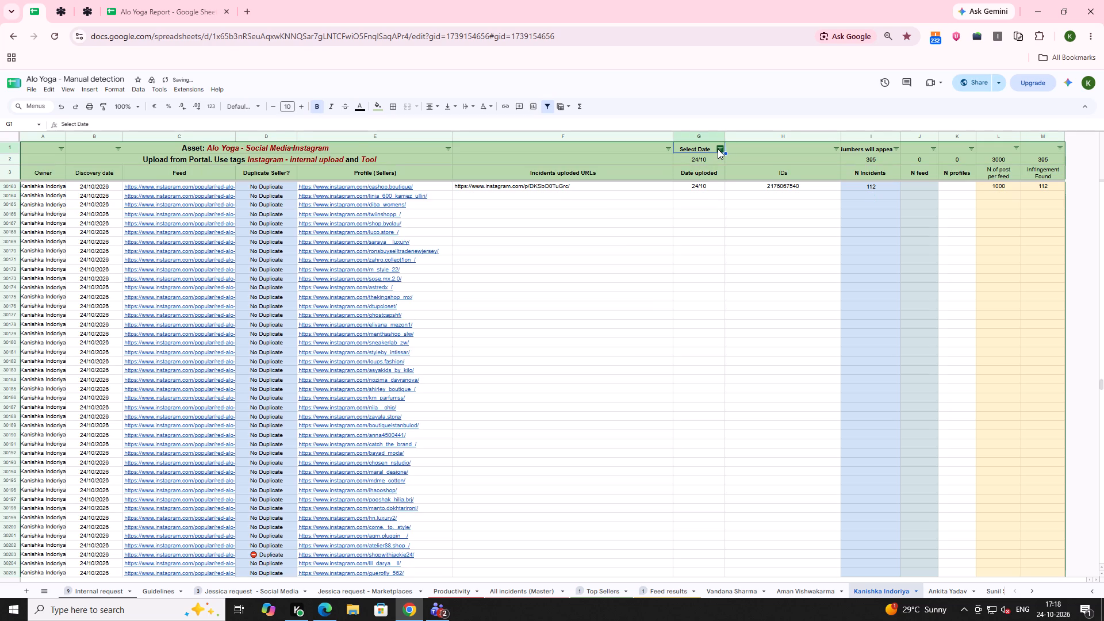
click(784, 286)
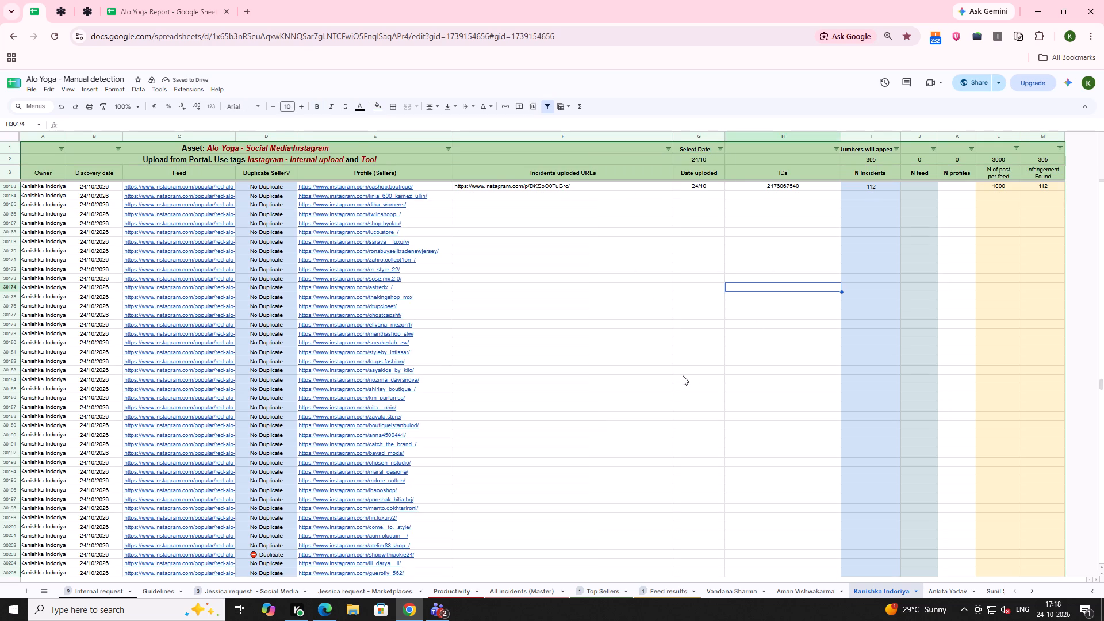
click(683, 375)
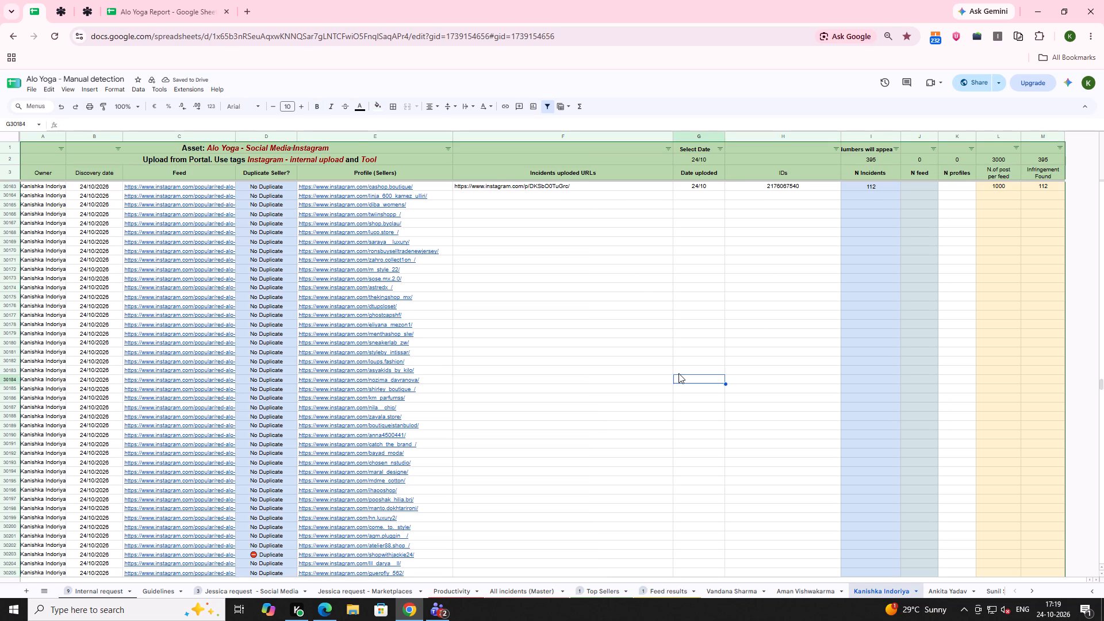
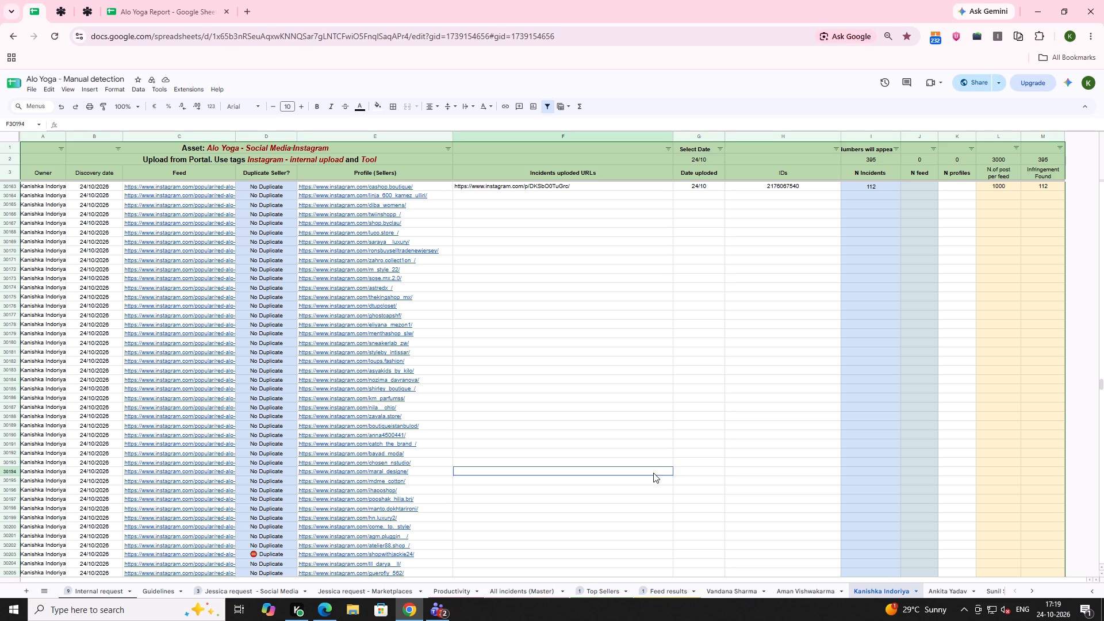
In the Alo Yoga Report's 10/24/2026 table, enter 0 for Ankita's profiles reviewed, number of posts from the profile and new infringement found.
click(159, 0)
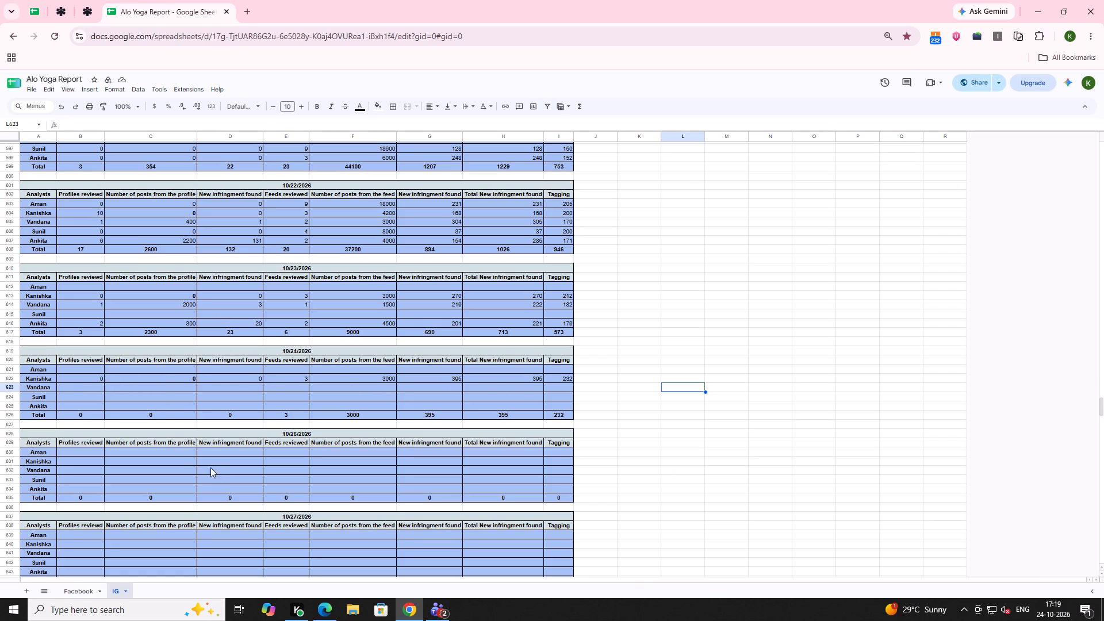
click(89, 407)
key(0)
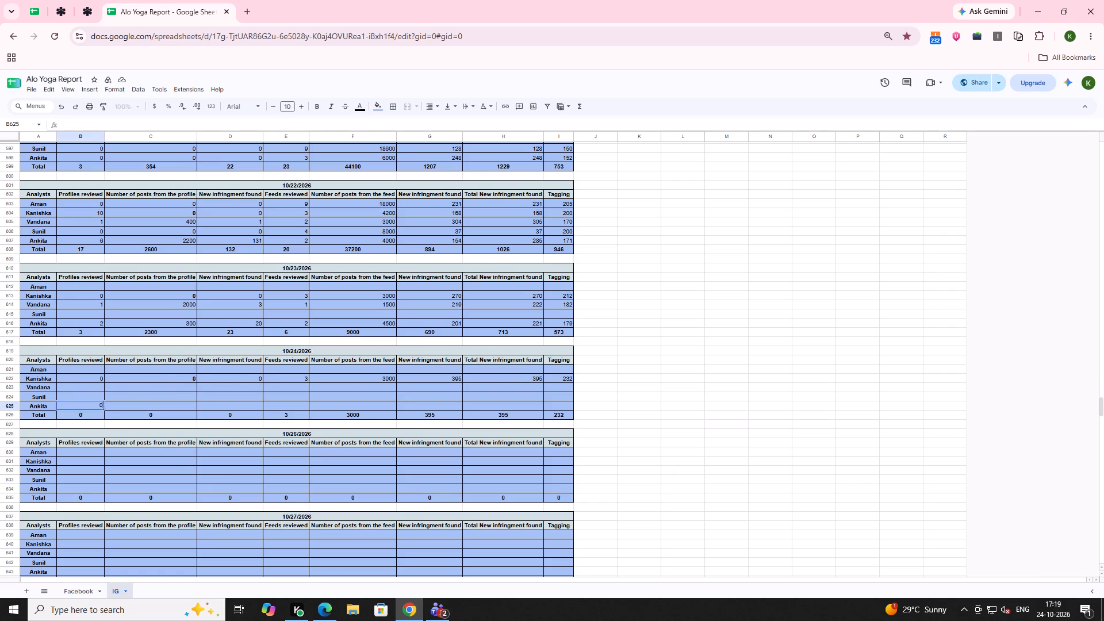
key(Right)
key(0)
key(Right)
key(0)
key(Right)
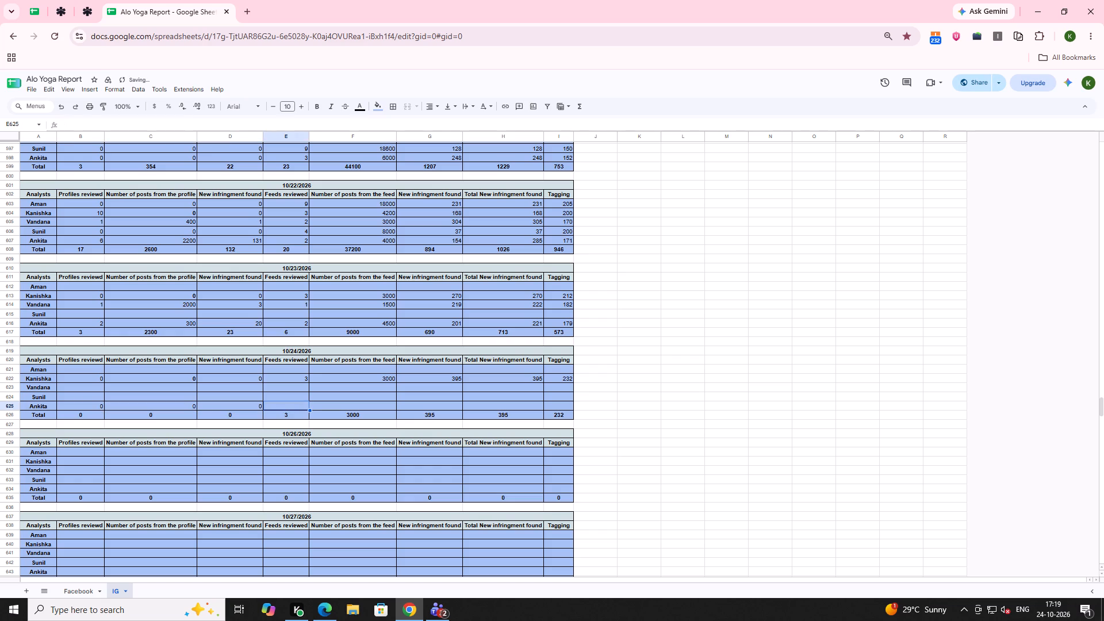
Fill Ankita's 10/24/2026 row with 3 feeds reviewed, 3000 posts from the feed and 227 new infringements found.
key(3)
key(Right)
text(3000)
key(Right)
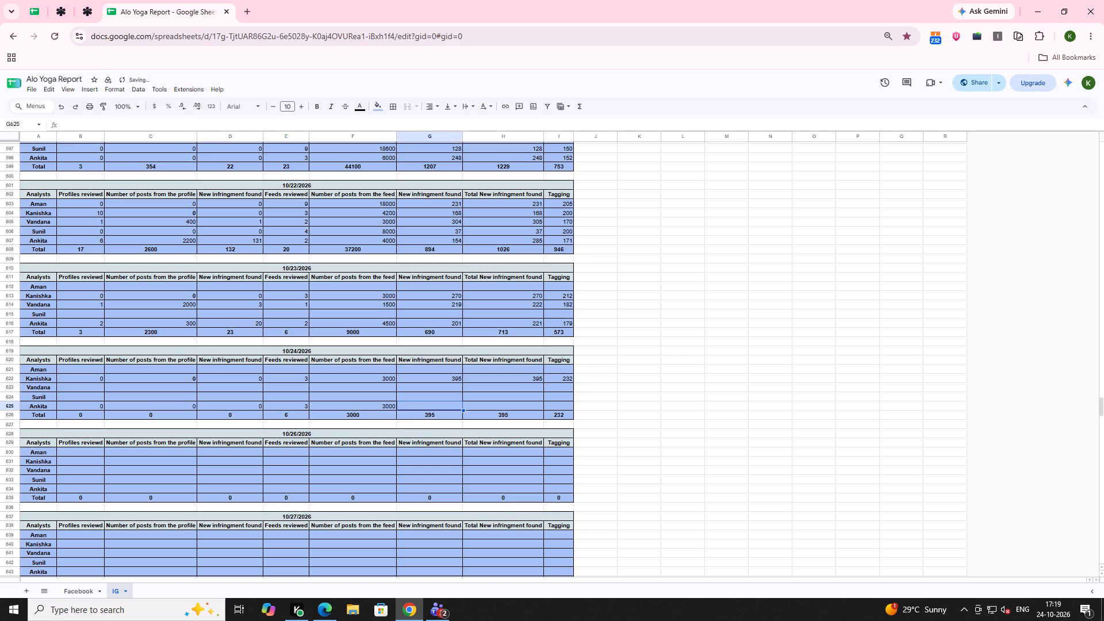
text(227)
key(Right)
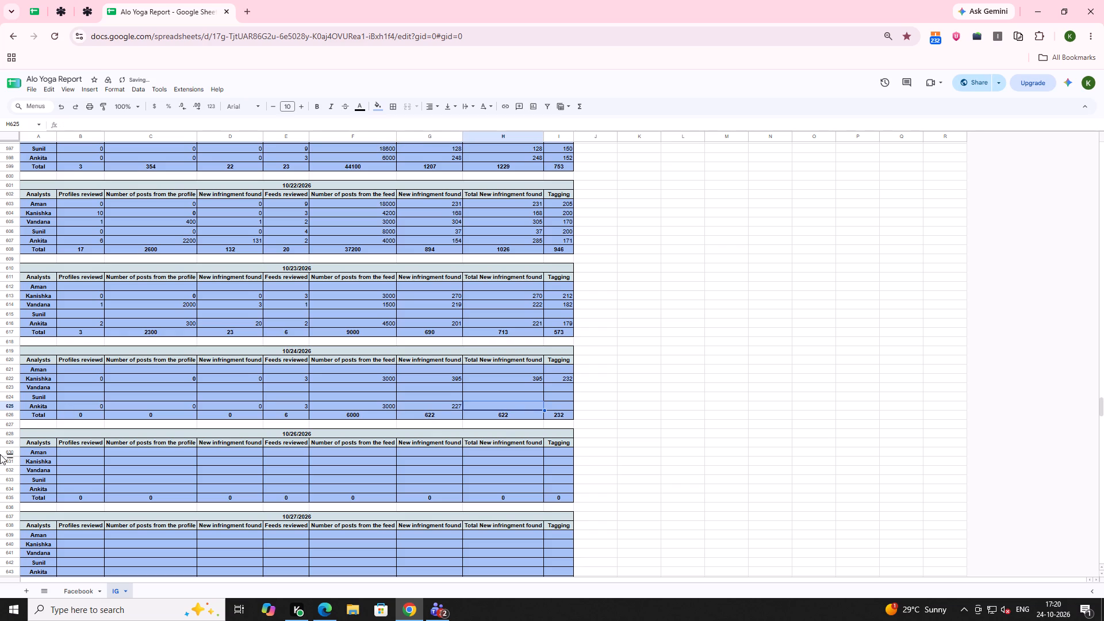
Check Ankita's 24/10 counts in the manual detection file and enter 227 as her total new infringements in the Alo Yoga Report.
click(26, 0)
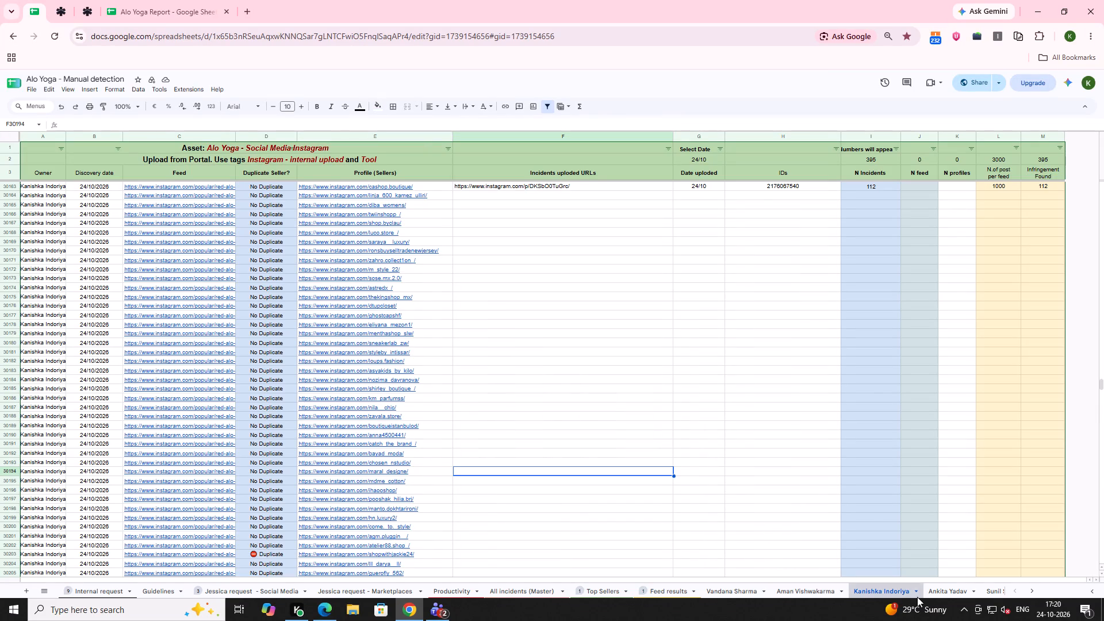
click(933, 591)
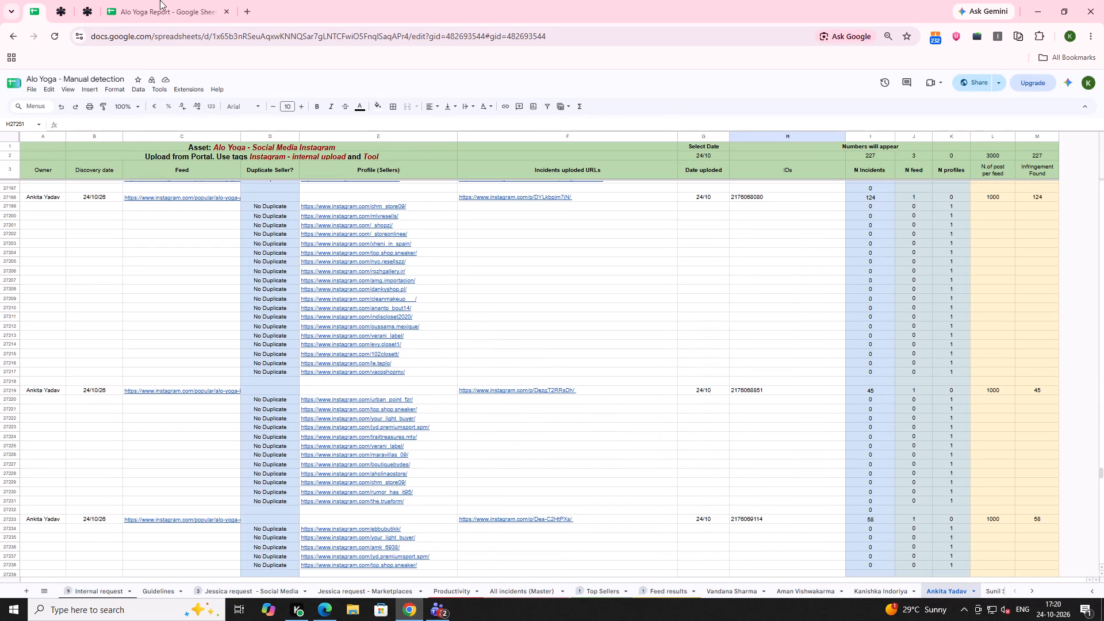
click(109, 0)
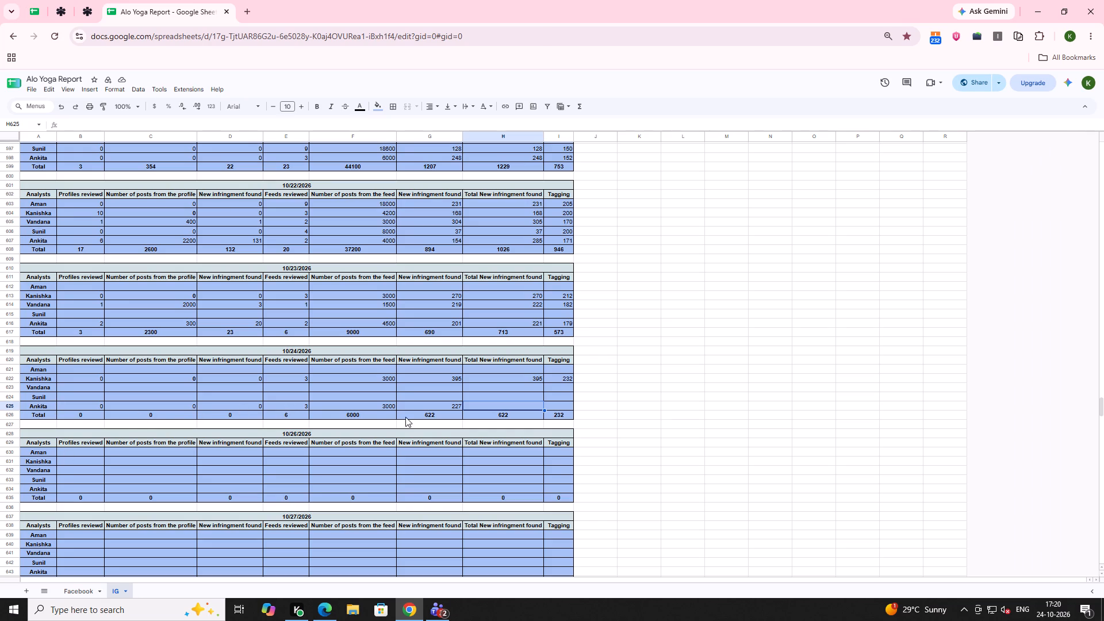
text(227)
key(Right)
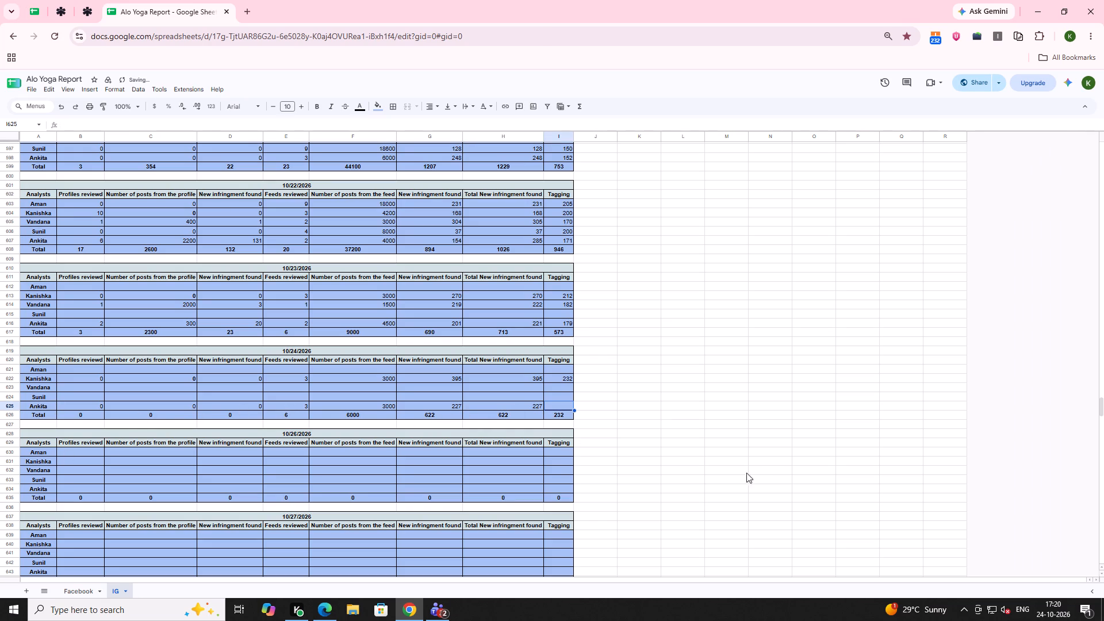
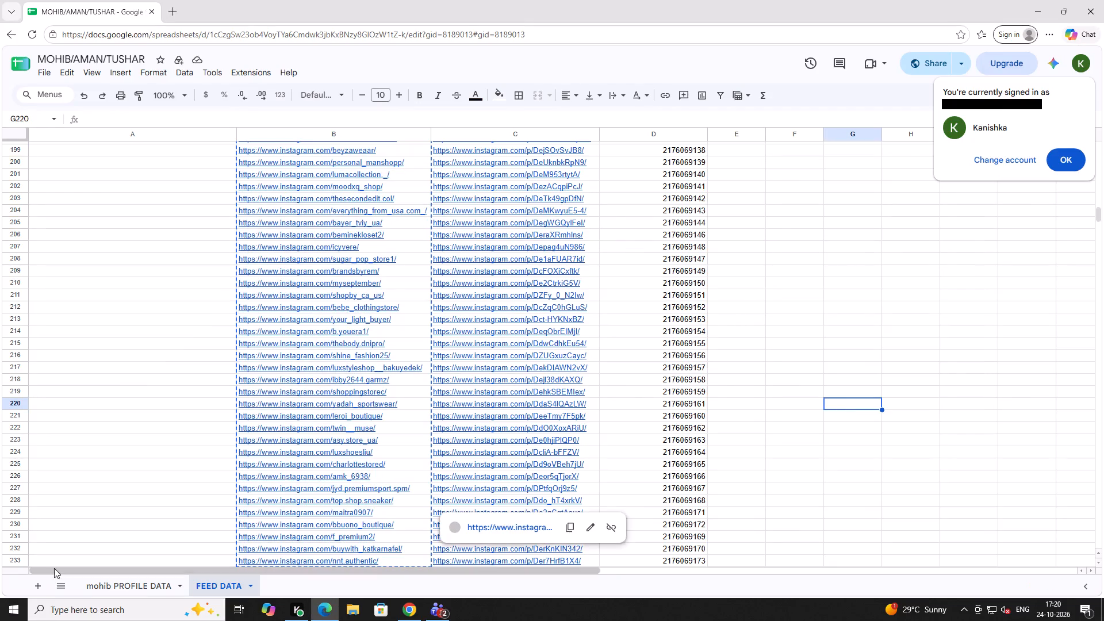
Check the tagging count on the PROFILE DATA sheet, close that spreadsheet, and enter 187 as Ankita's 10/24/2026 tagging in the Alo Yoga Report.
click(100, 588)
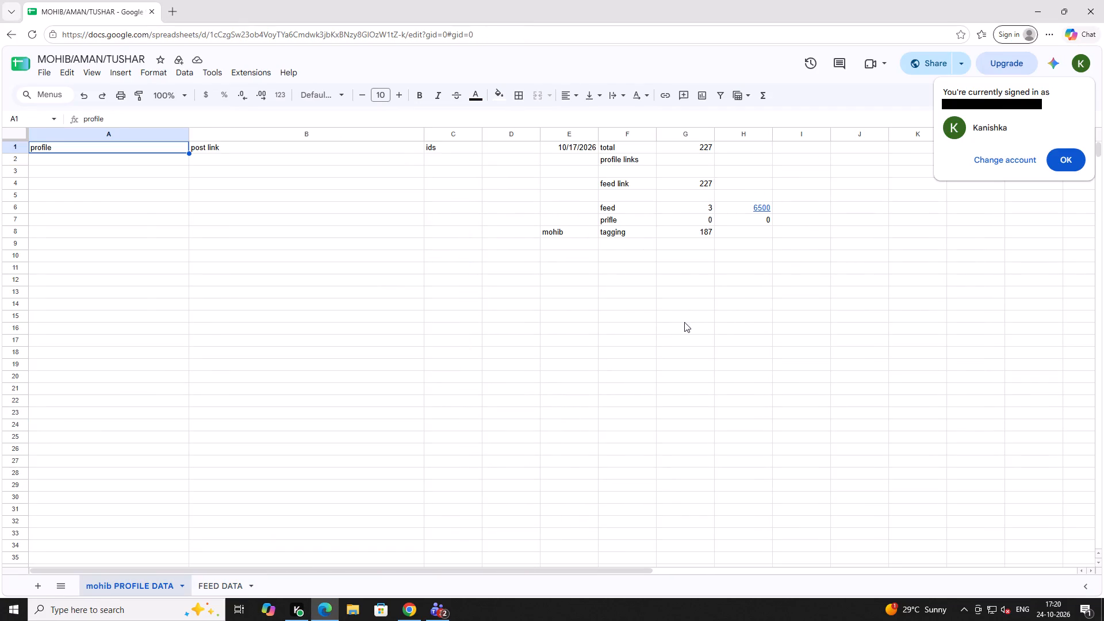
key(ctrl+w)
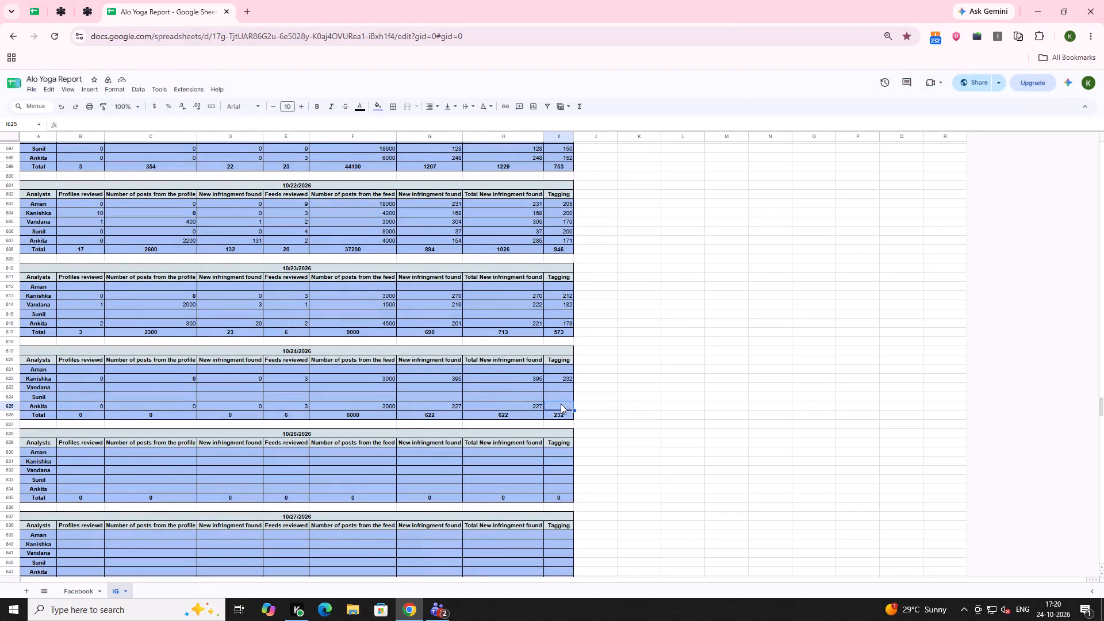
click(561, 404)
text(187)
key(Right)
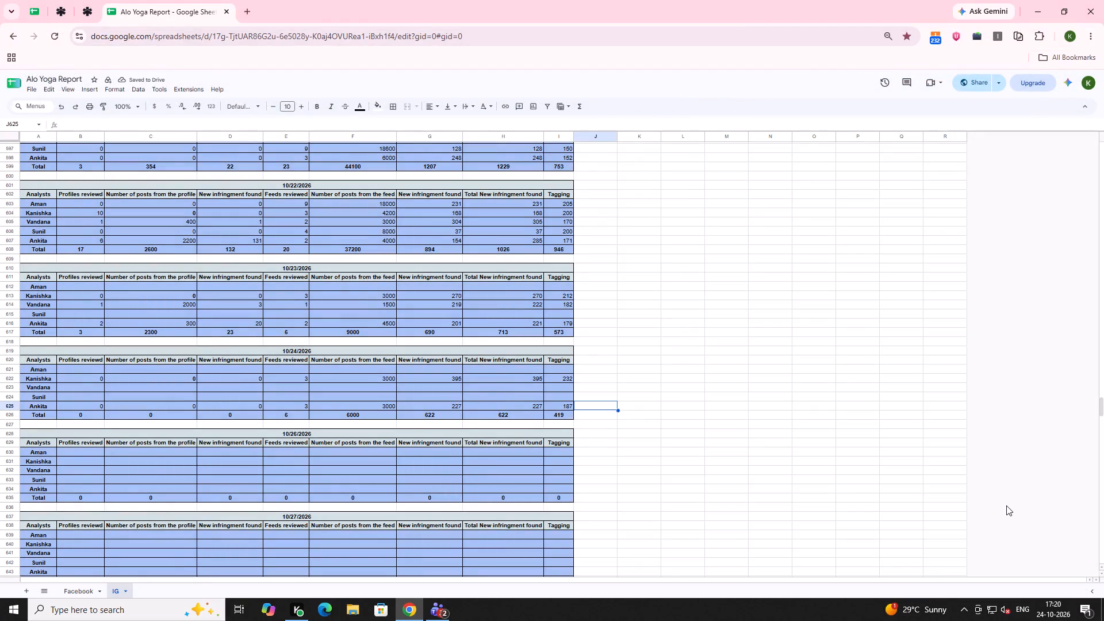
click(915, 473)
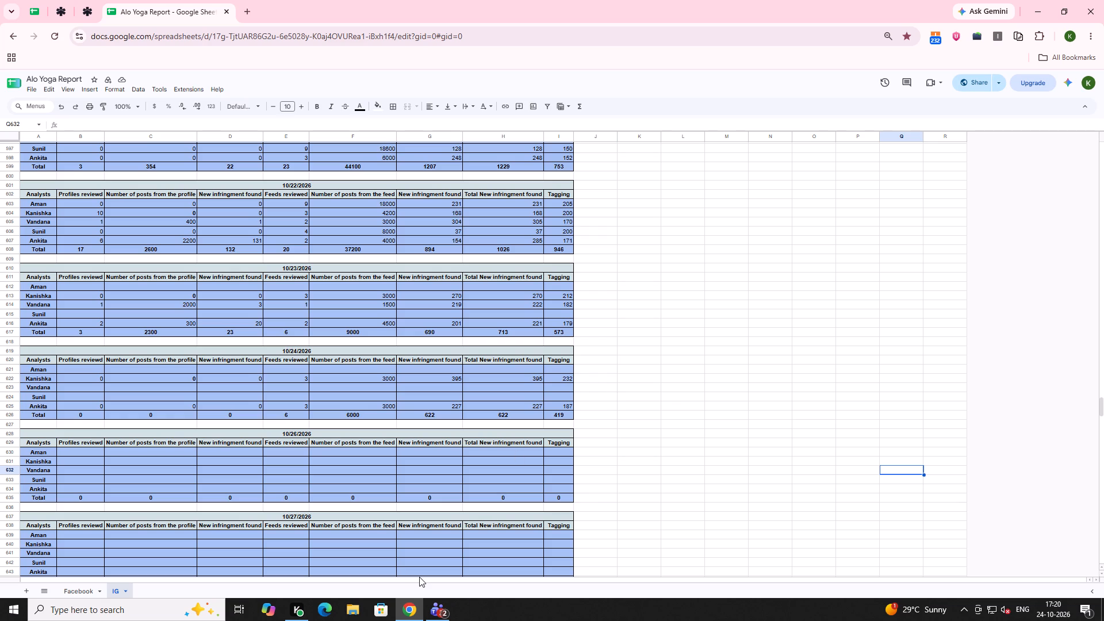
Switch from the Alo Yoga Report to the open Microsoft Teams chat.
key(alt+Tab)
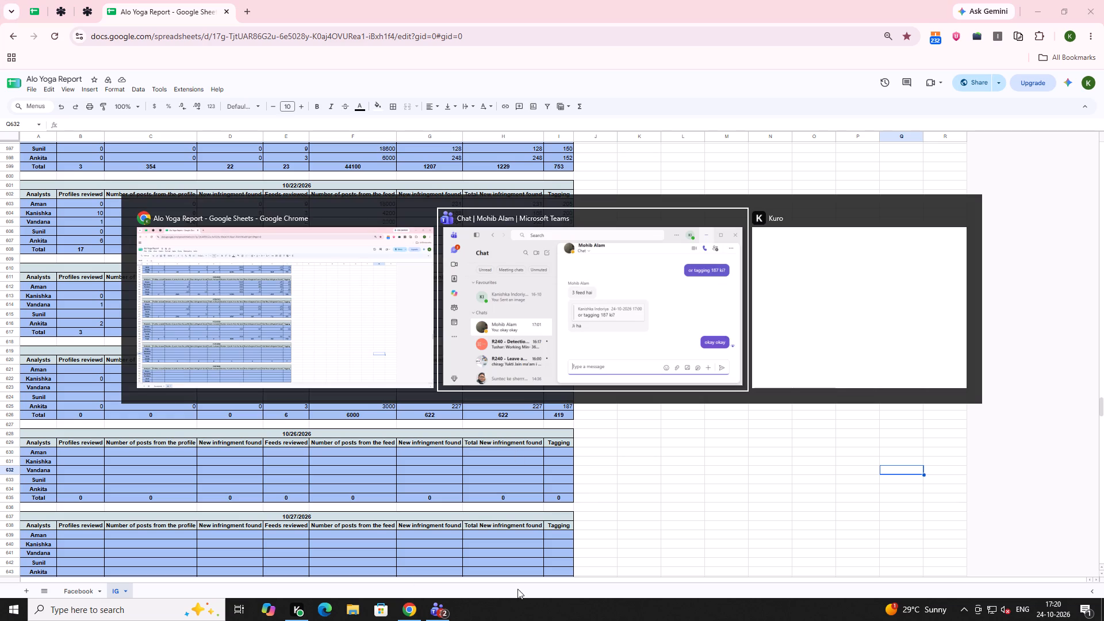
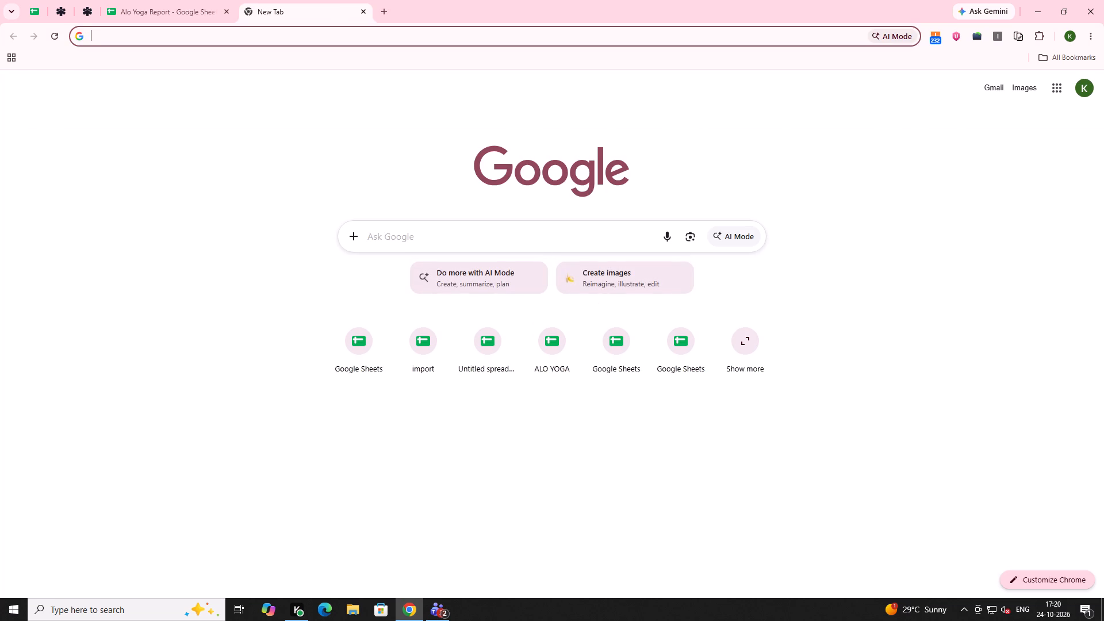
Open the bookmarked Daily Report Alo Yoga spreadsheet and go to the Kanishka sheet.
click(1070, 57)
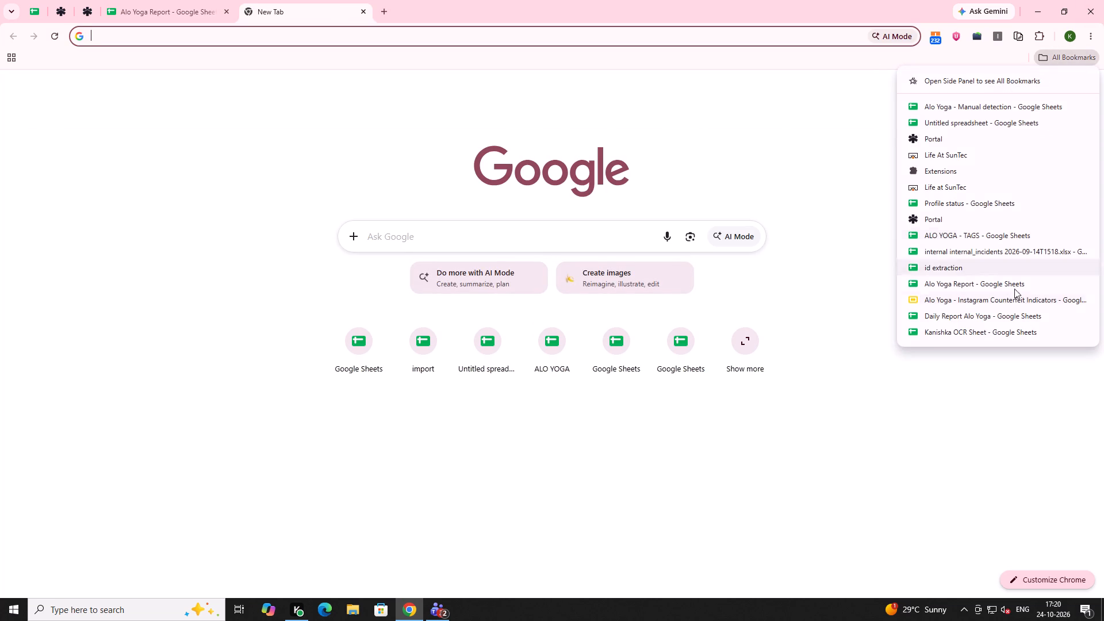
click(960, 315)
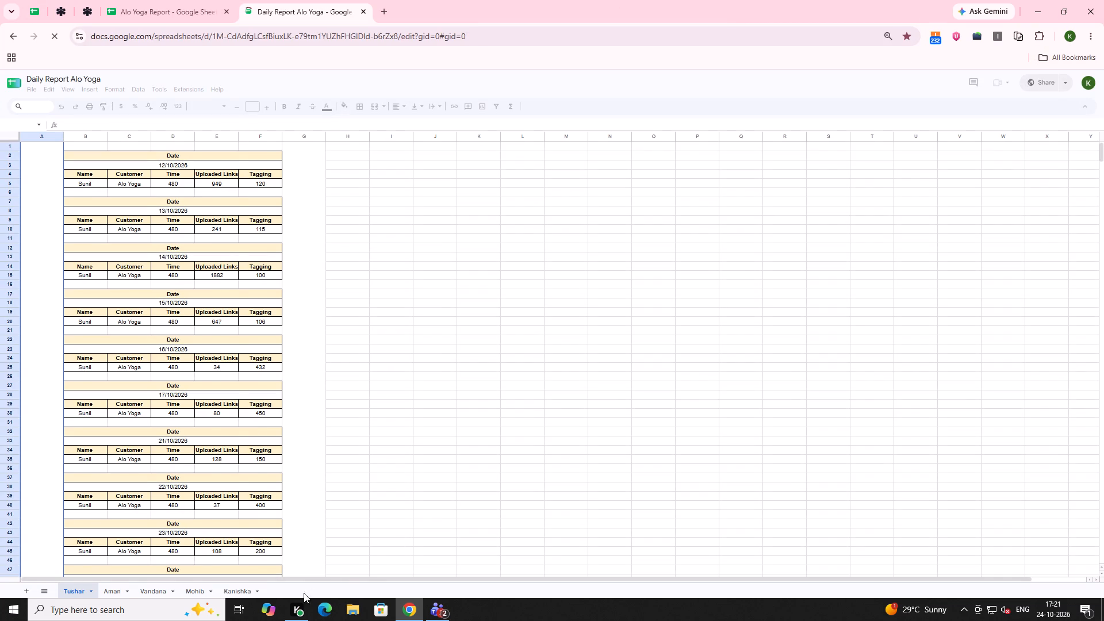
click(247, 588)
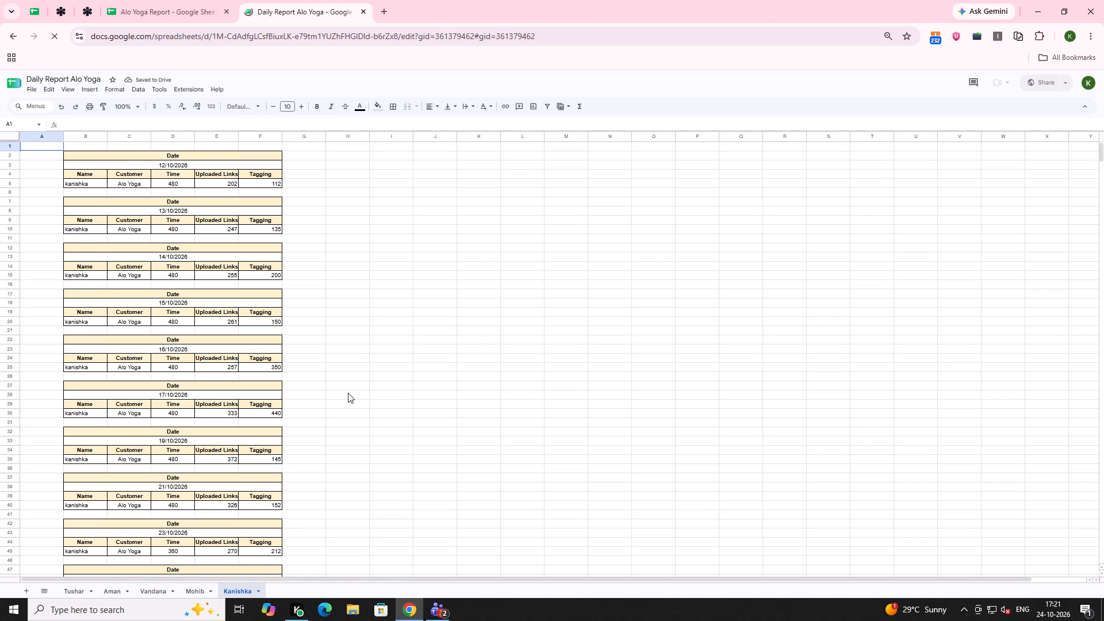
Fill in Kanishka's 24/10/2026 row with time 480, uploaded links 395 and tagging 232.
ctrl+scroll(348, 393, down, 1)
ctrl+scroll(348, 393, up, 3)
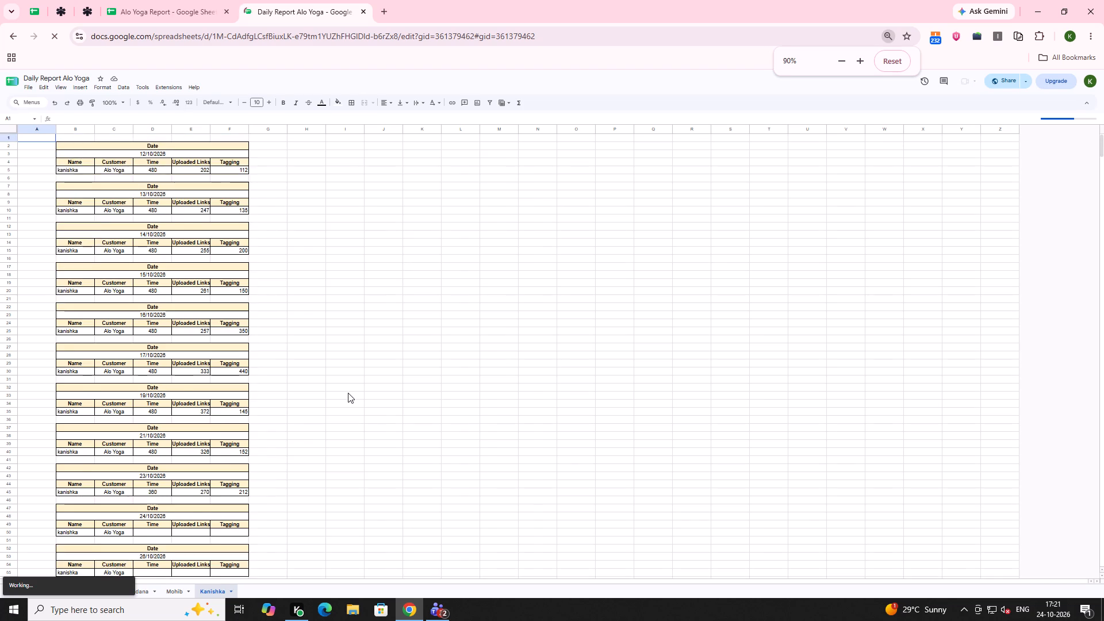
scroll(348, 393, down, 6)
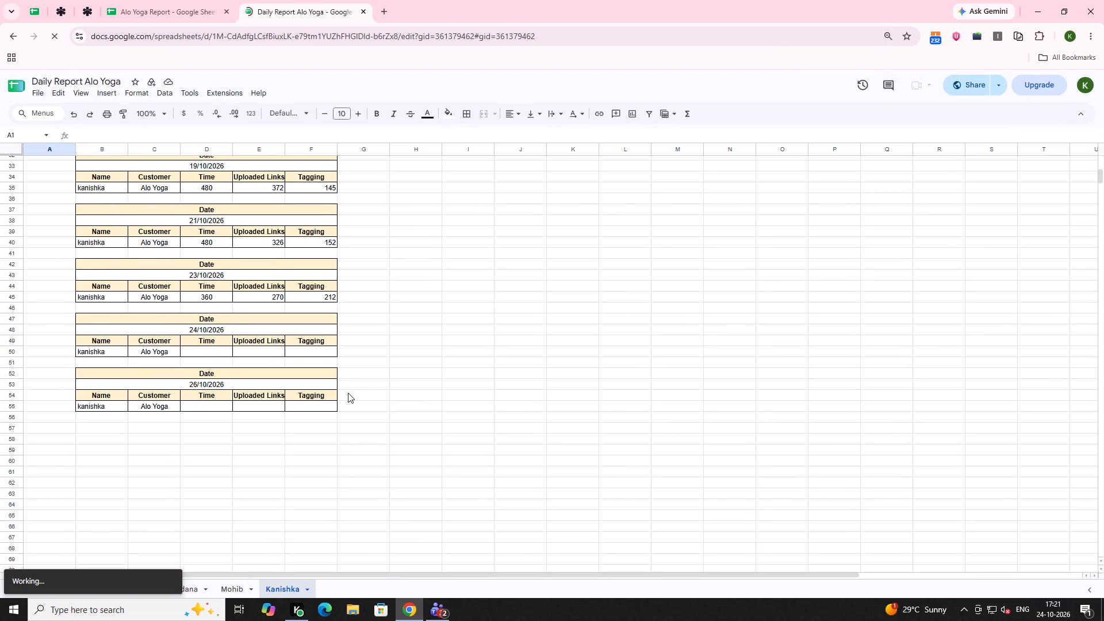
click(203, 352)
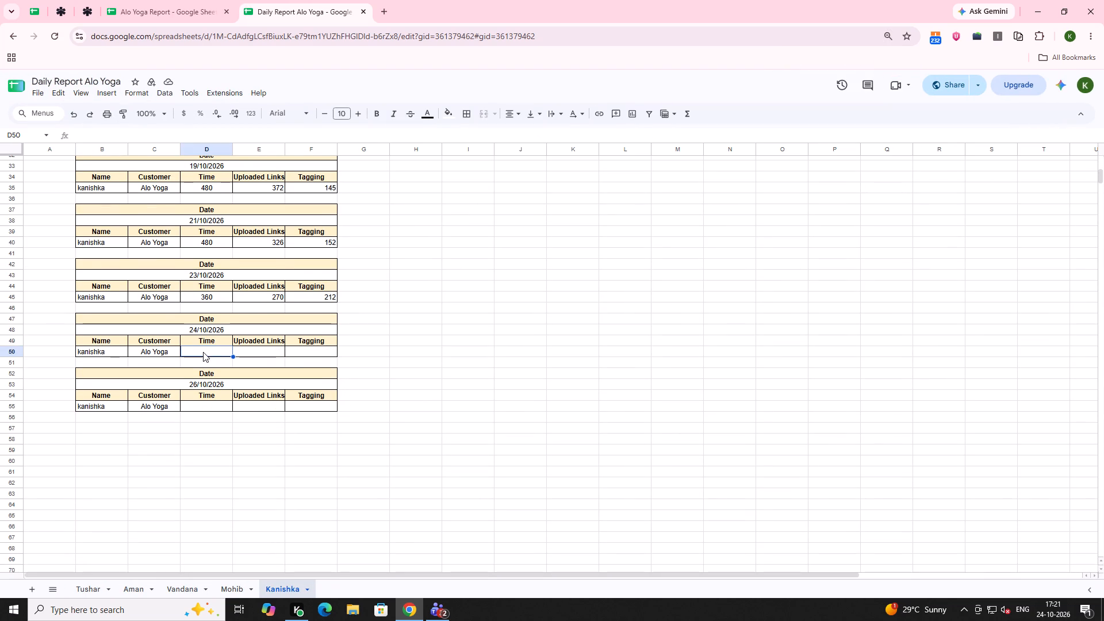
text(480)
key(Right)
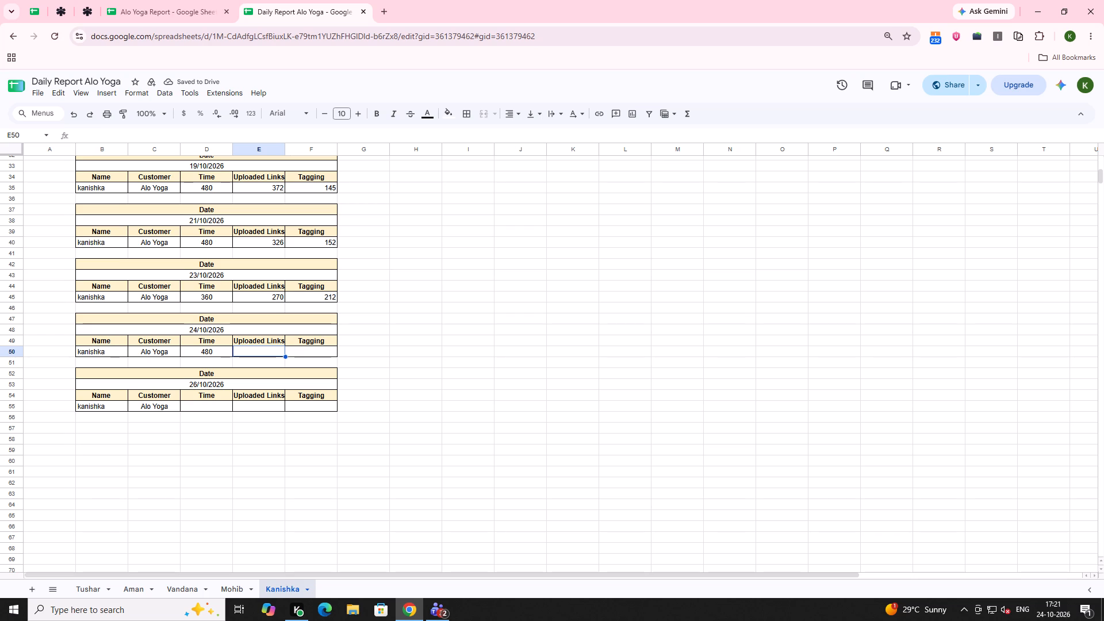
text(395)
key(Right)
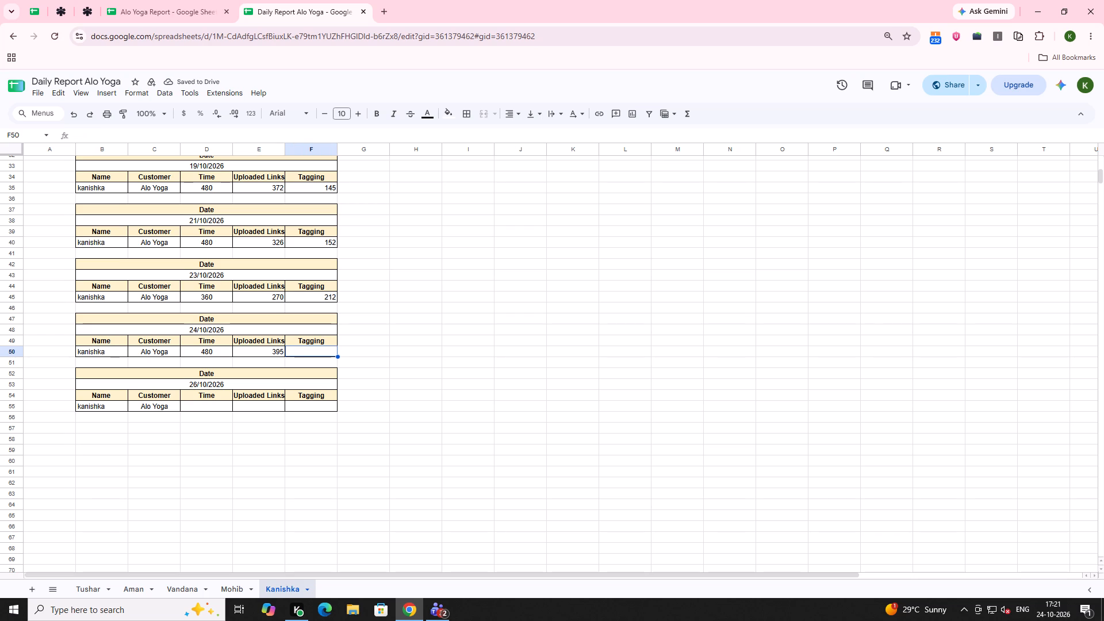
text(232)
key(Right)
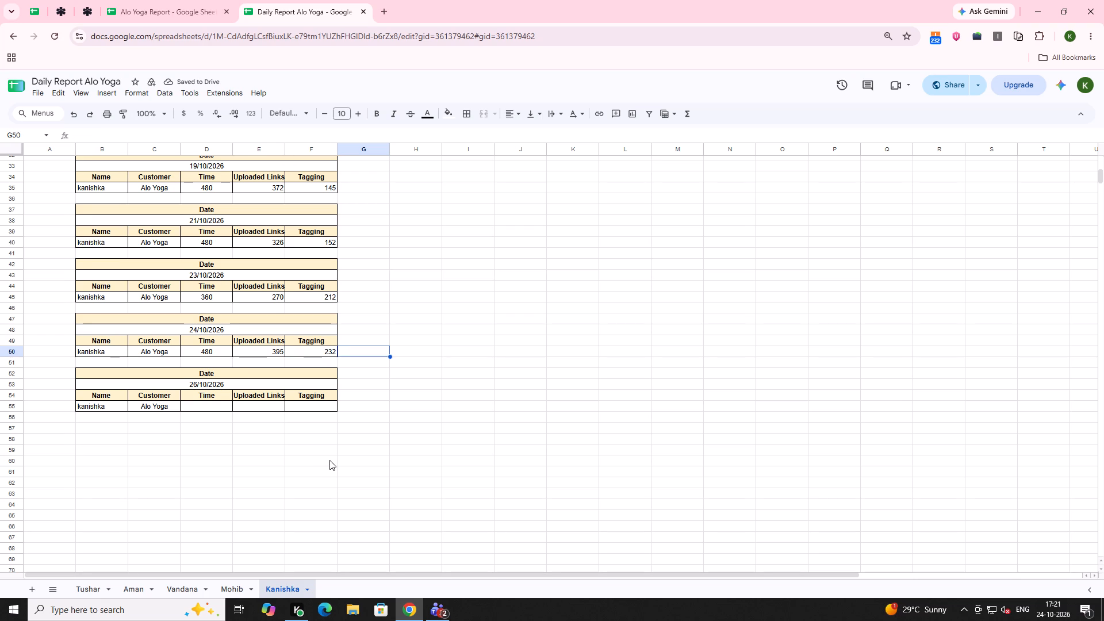
click(417, 355)
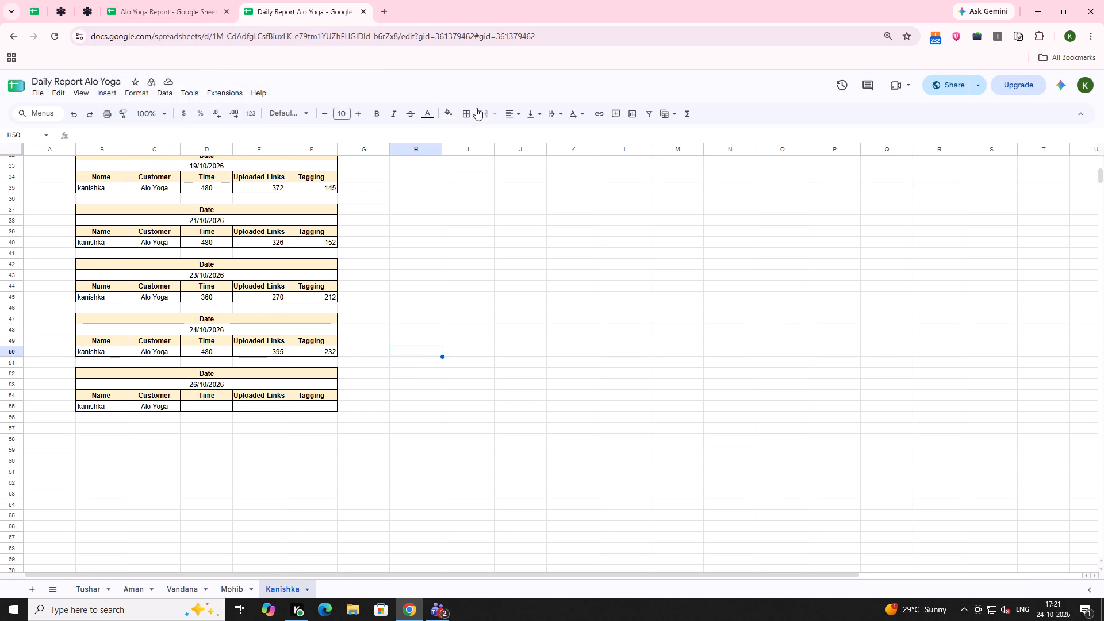
Find the Life At SunTec site through a Google search in a new tab and sign in with the saved credentials.
key(ctrl+t)
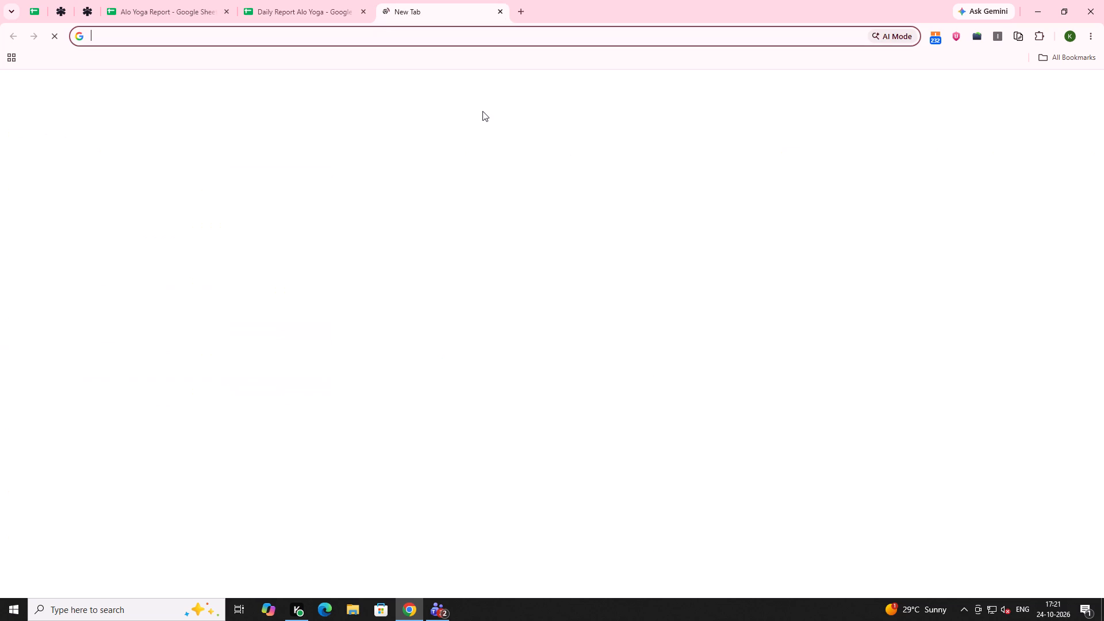
click(431, 239)
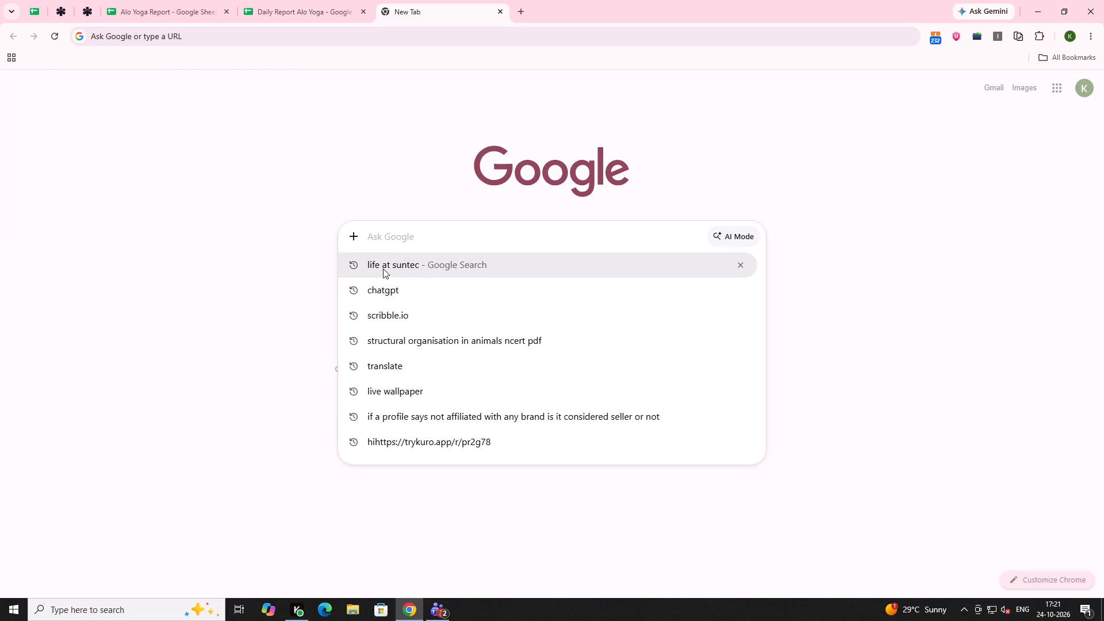
click(382, 266)
click(190, 236)
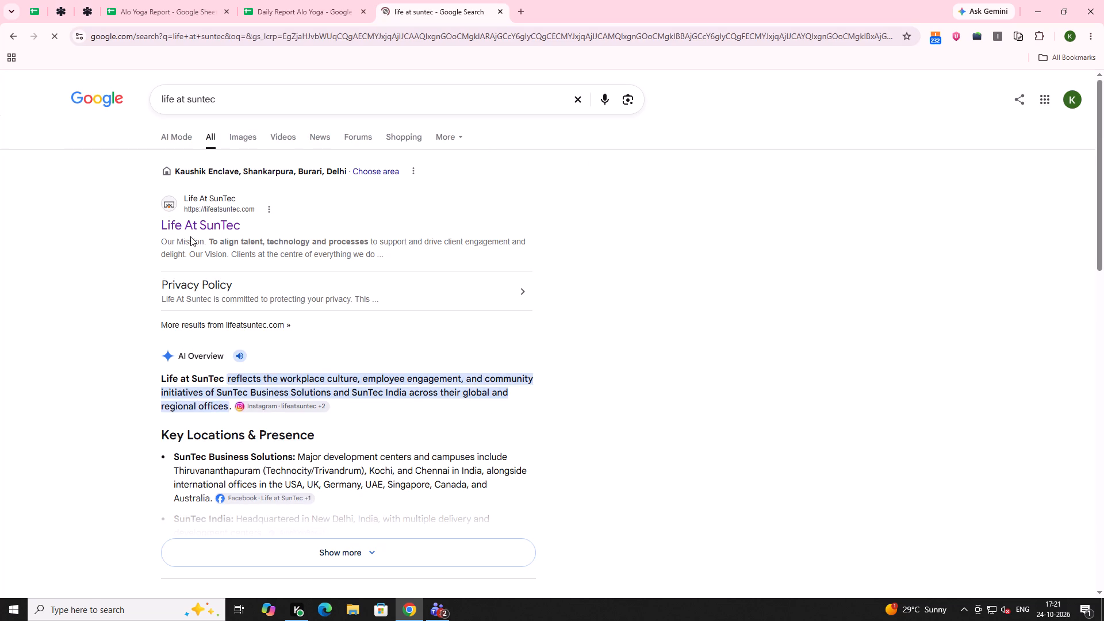
click(189, 227)
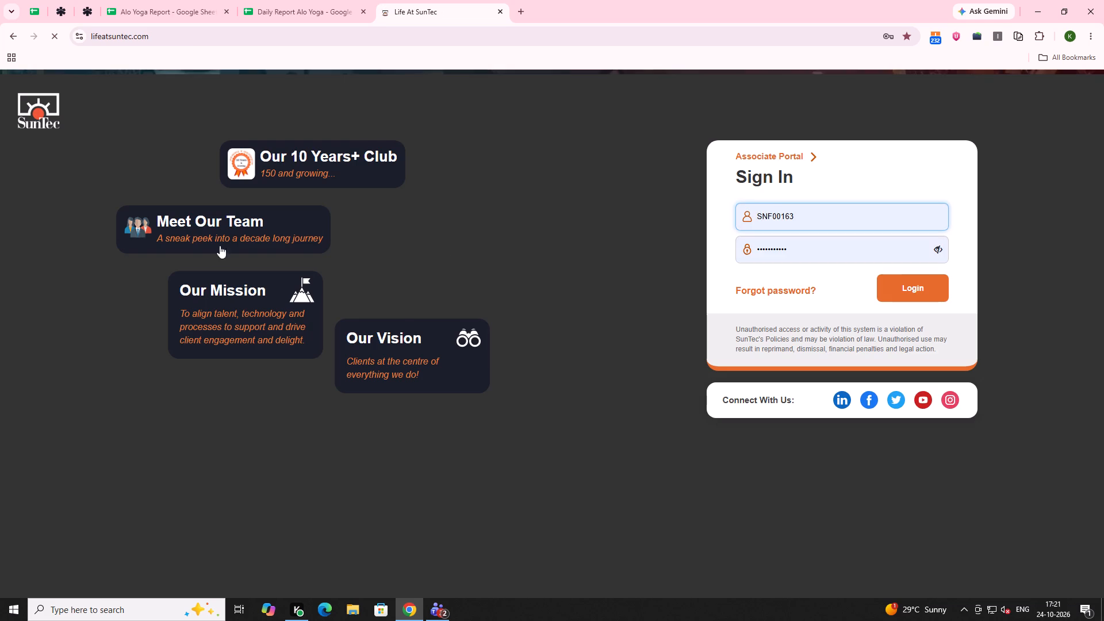
click(915, 287)
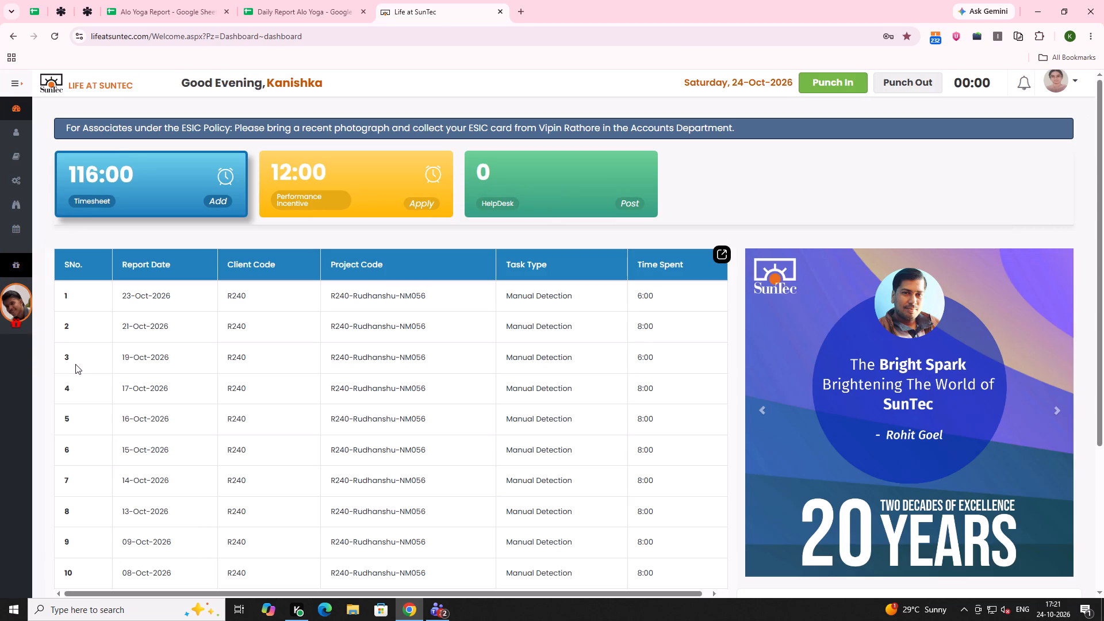
Look through the portal's employee birthday list and the birthday photo carousel.
click(24, 264)
click(30, 325)
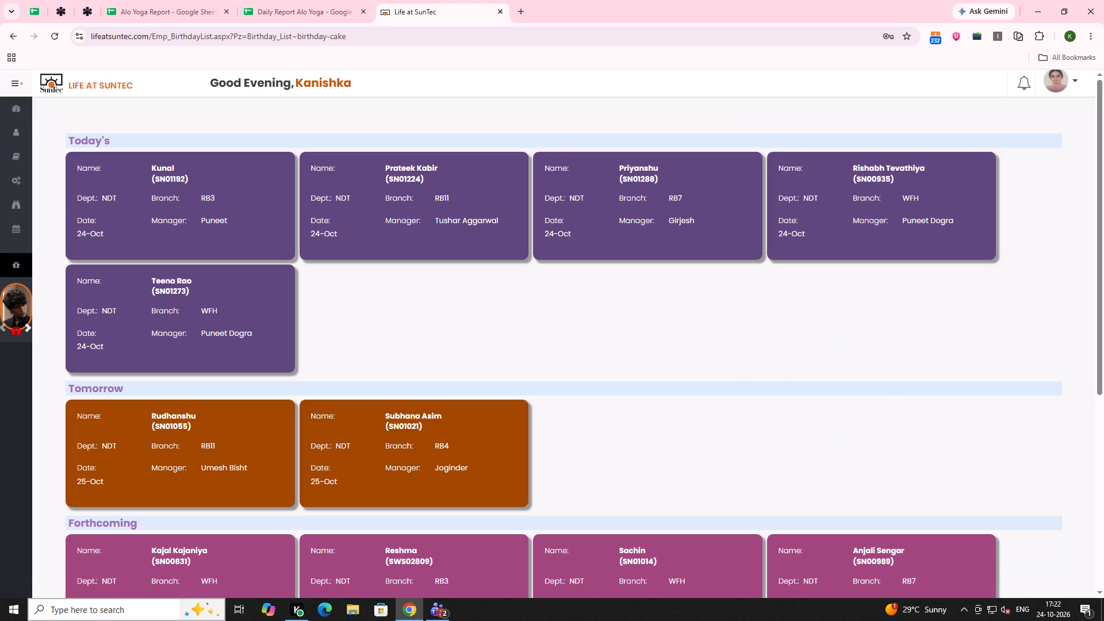
click(27, 321)
click(27, 323)
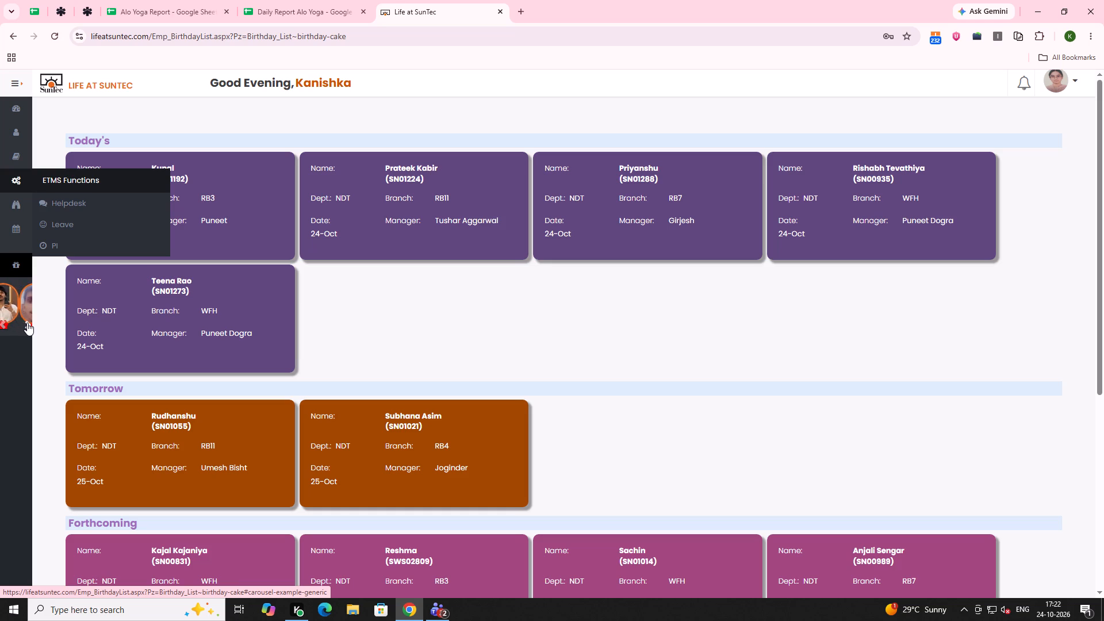
click(27, 323)
click(27, 323)
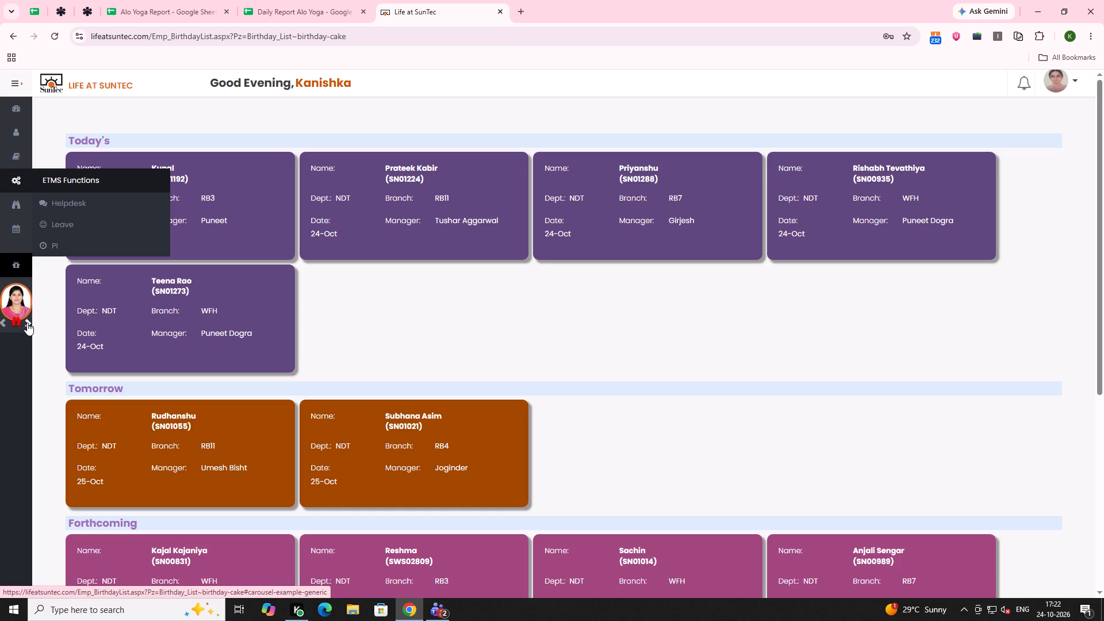
click(27, 323)
click(27, 323)
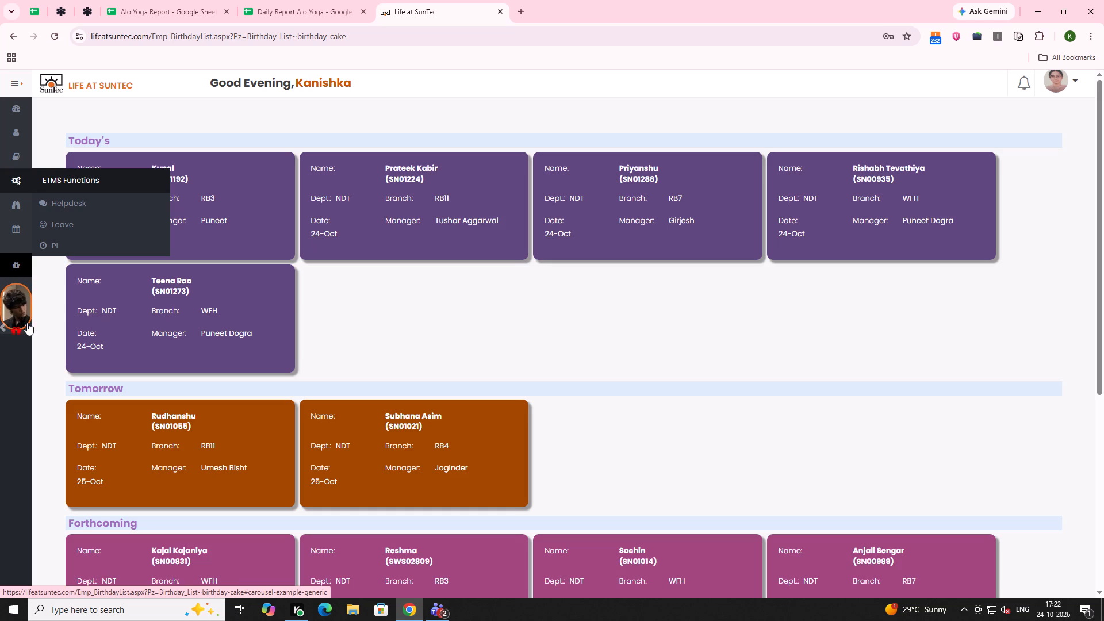
click(27, 323)
click(27, 323)
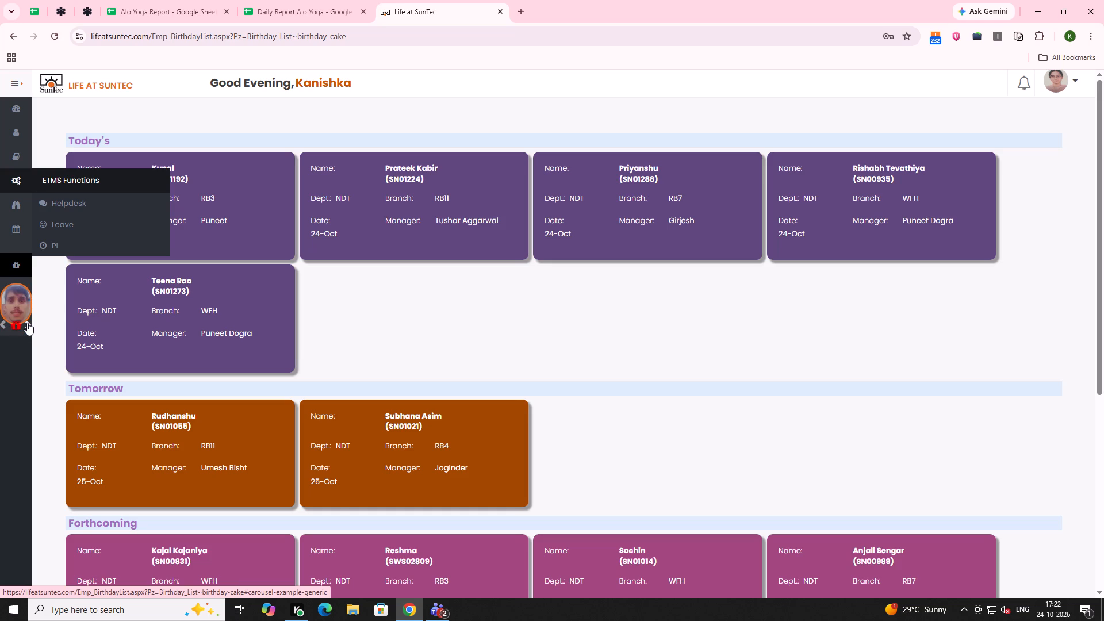
click(604, 368)
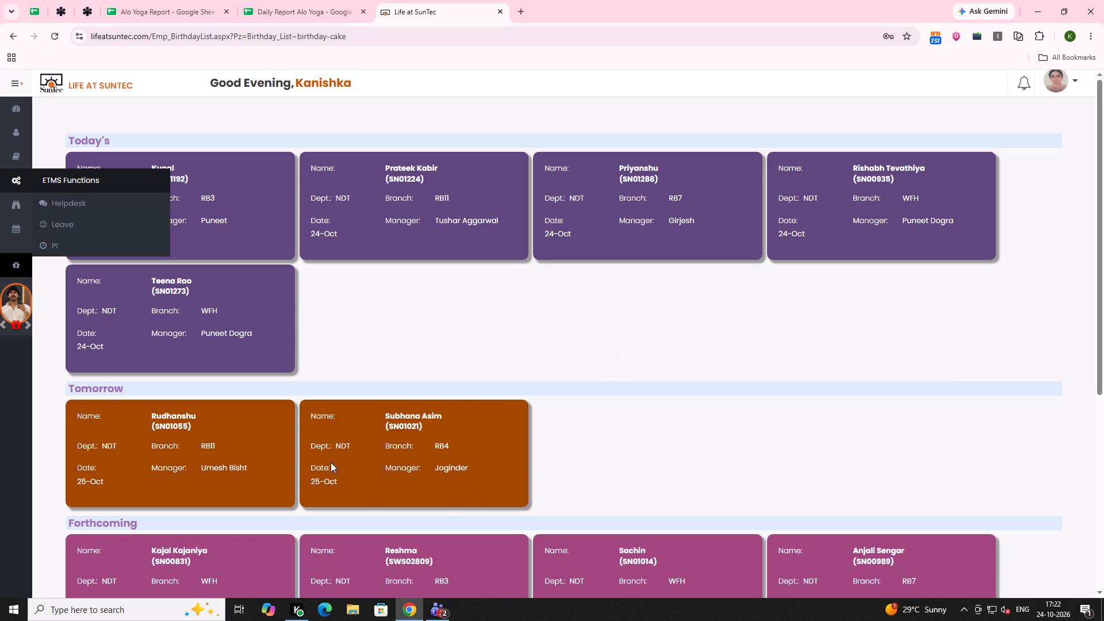
scroll(109, 355, up, 3)
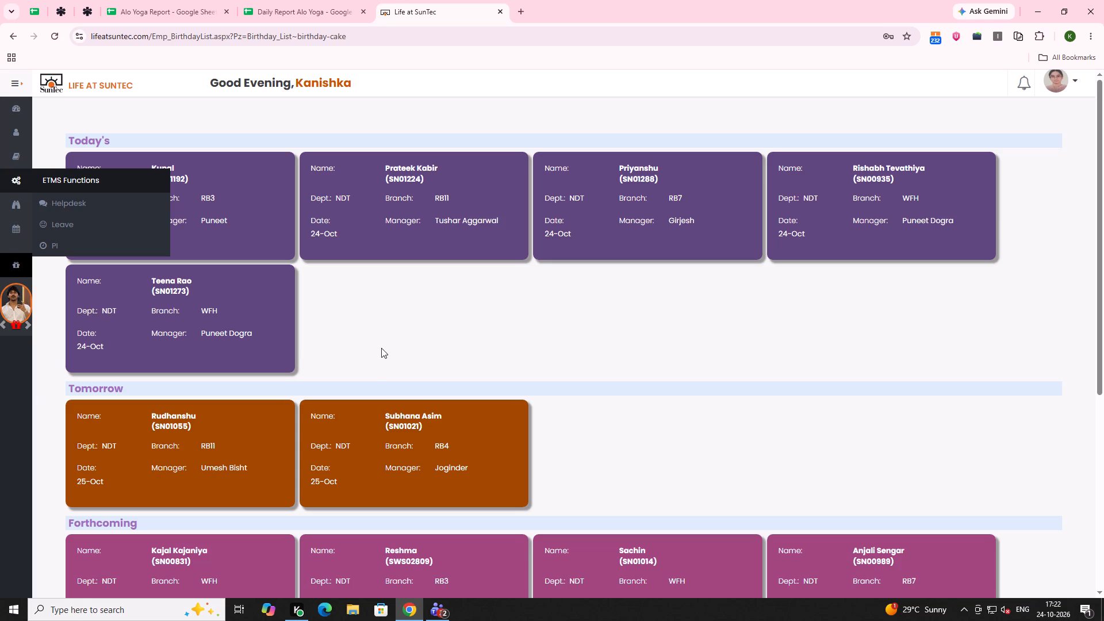
click(381, 346)
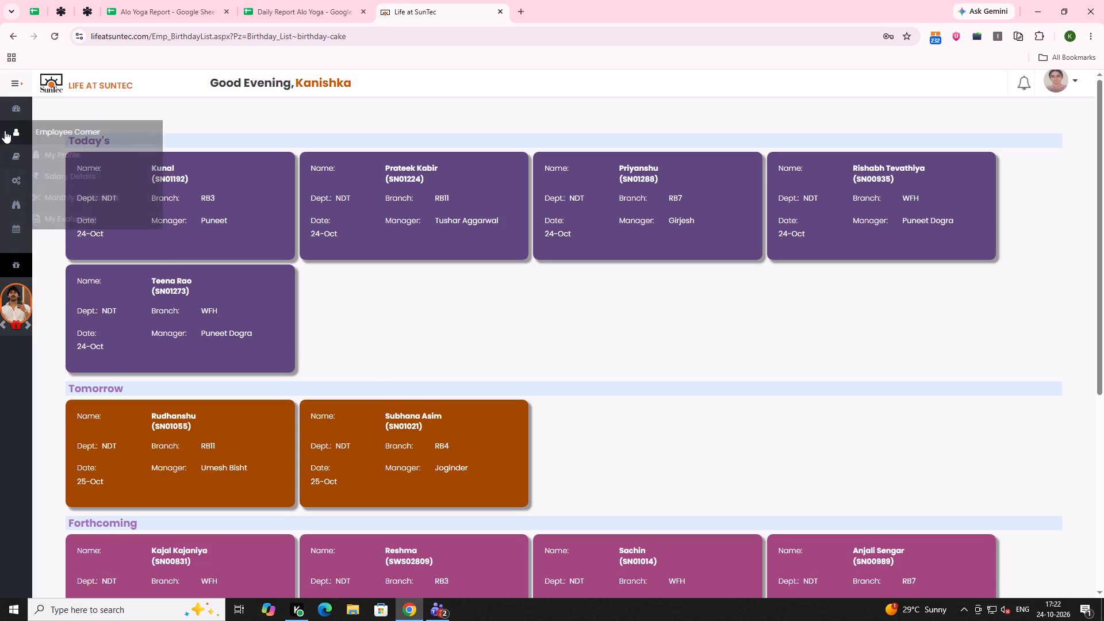
Return to the dashboard, open the Monthly Attendance Report for Oct-2026 and review the daily attendance entries and counts.
click(13, 110)
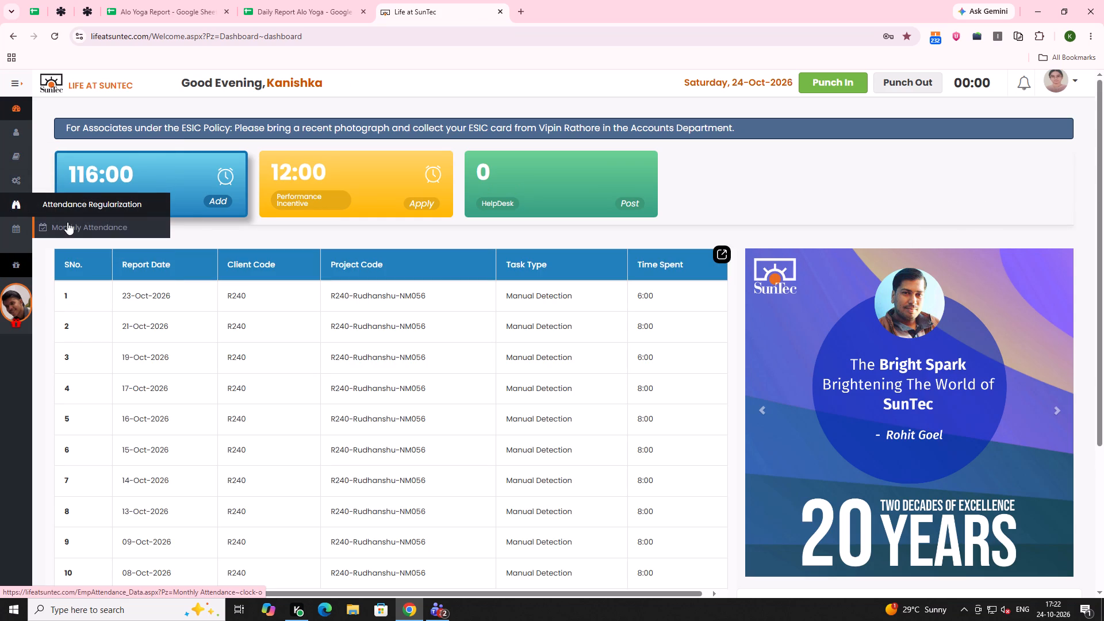
click(68, 222)
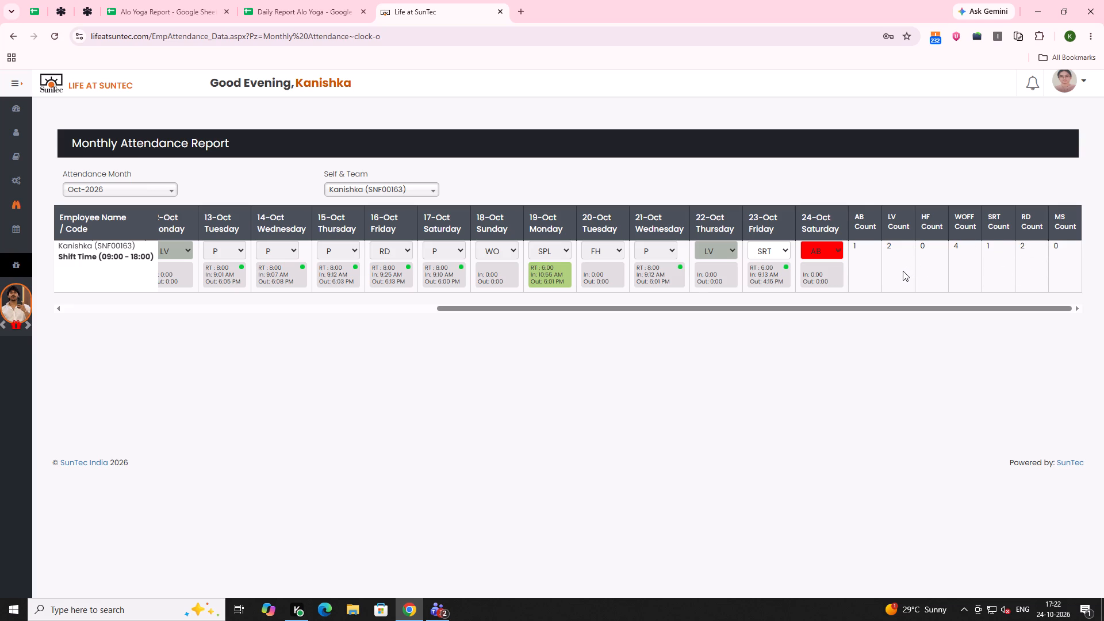
drag(647, 308, 366, 315)
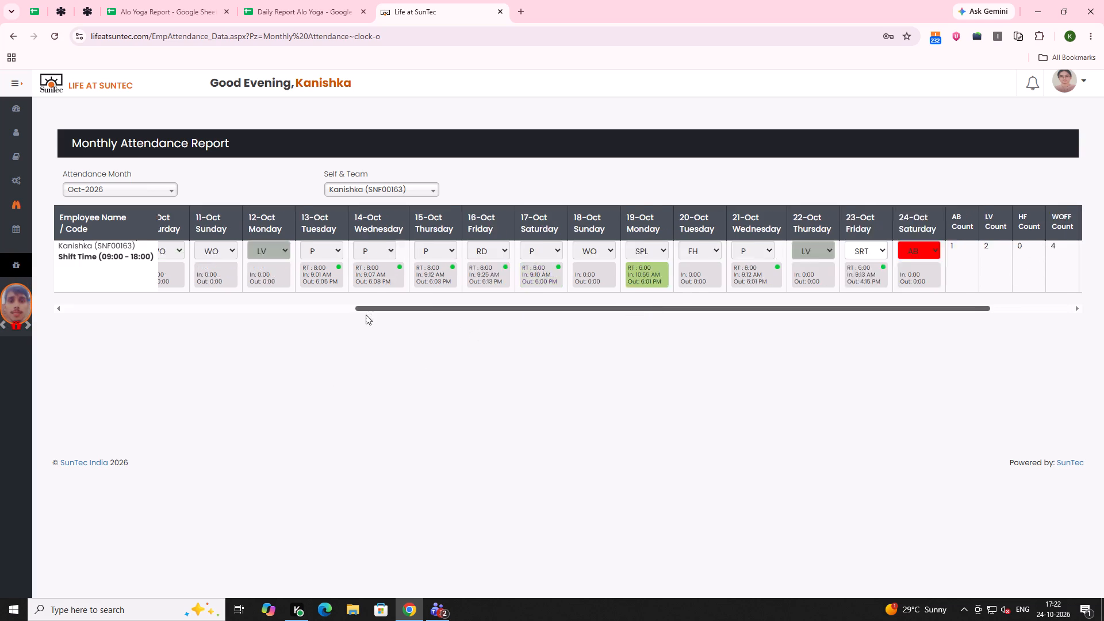
drag(366, 315, 1048, 379)
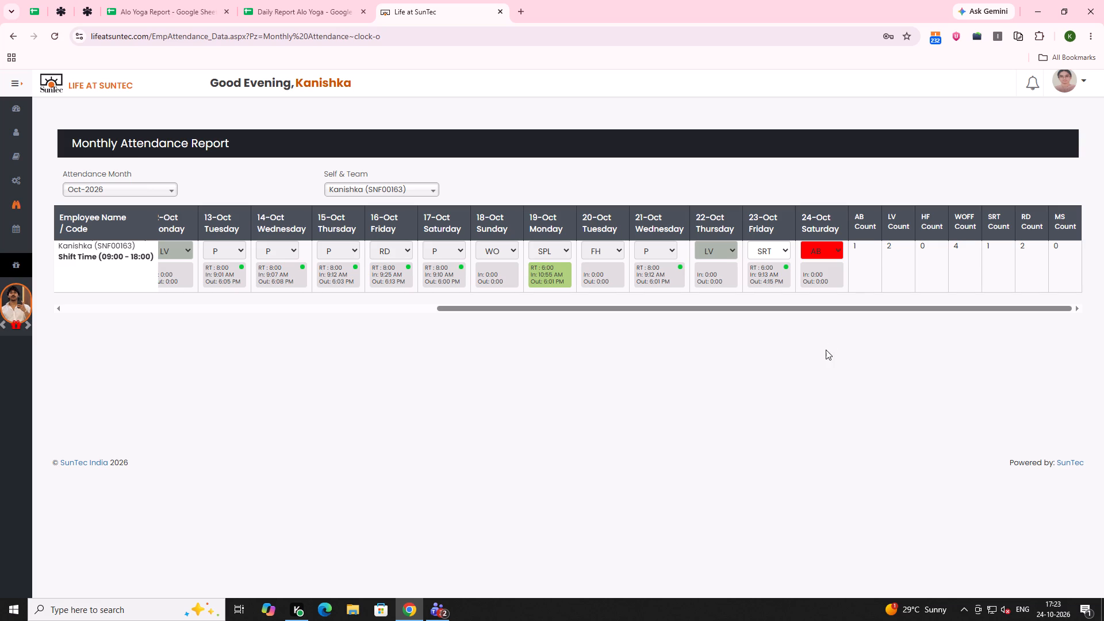
scroll(447, 408, down, 3)
scroll(447, 408, up, 5)
Go back to the portal dashboard and open the form for adding a timesheet.
click(20, 109)
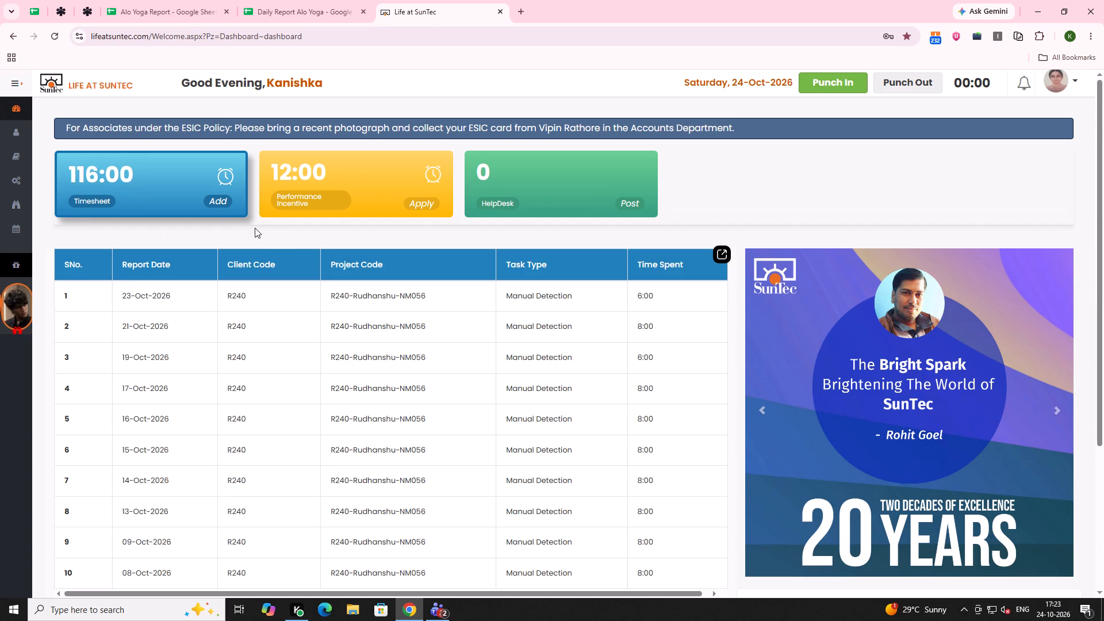
click(223, 201)
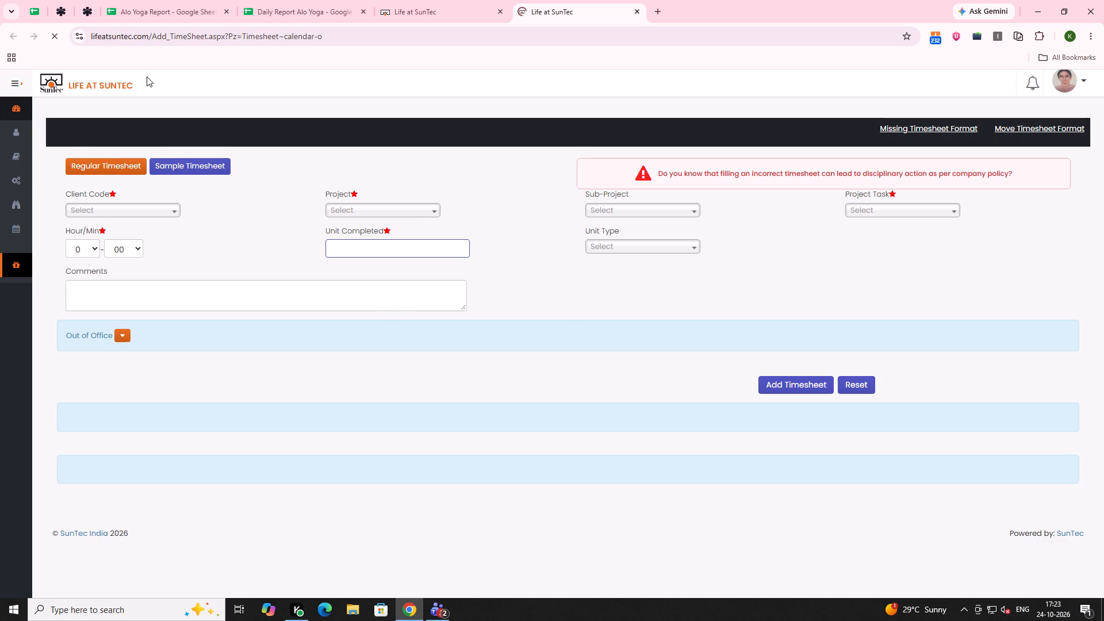
Switch to the Alo Yoga - Manual detection spreadsheet and look over the 24/10 incident rows.
click(37, 10)
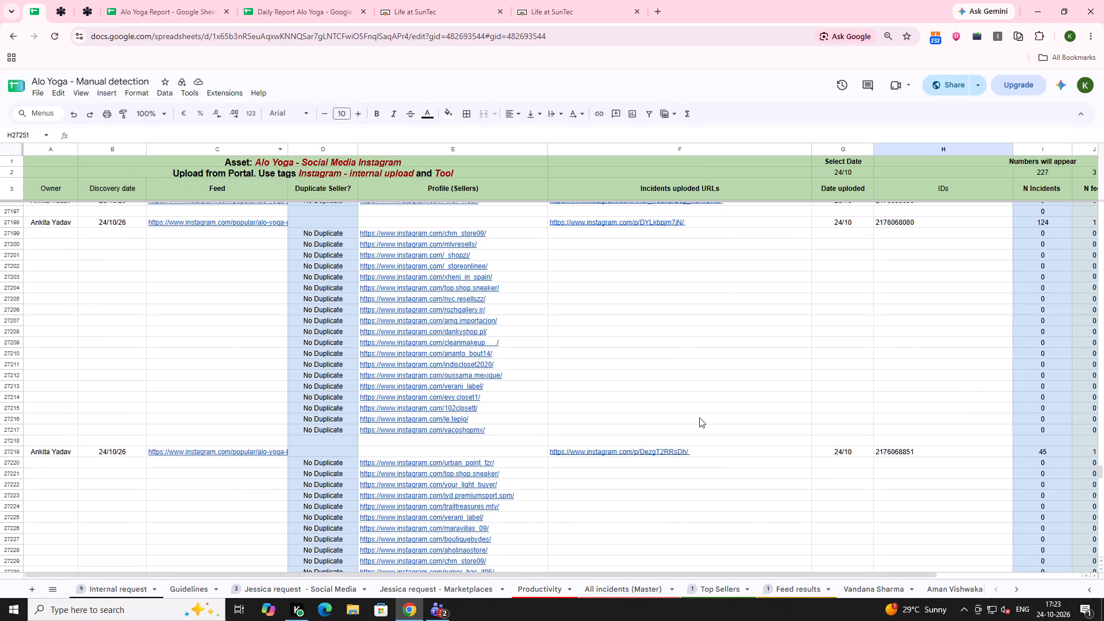
scroll(683, 394, down, 5)
scroll(657, 386, up, 6)
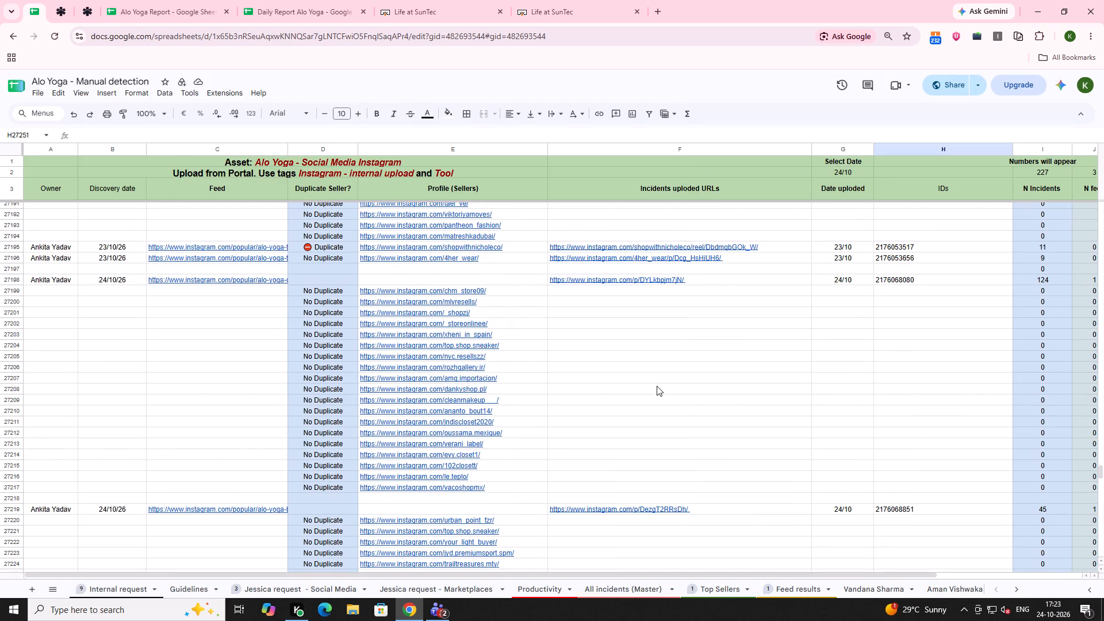
Open Kanishka's sheet and check its 24/10 incident total against the 24/10/2026 entry in the Daily Report Alo Yoga spreadsheet.
scroll(657, 386, down, 1)
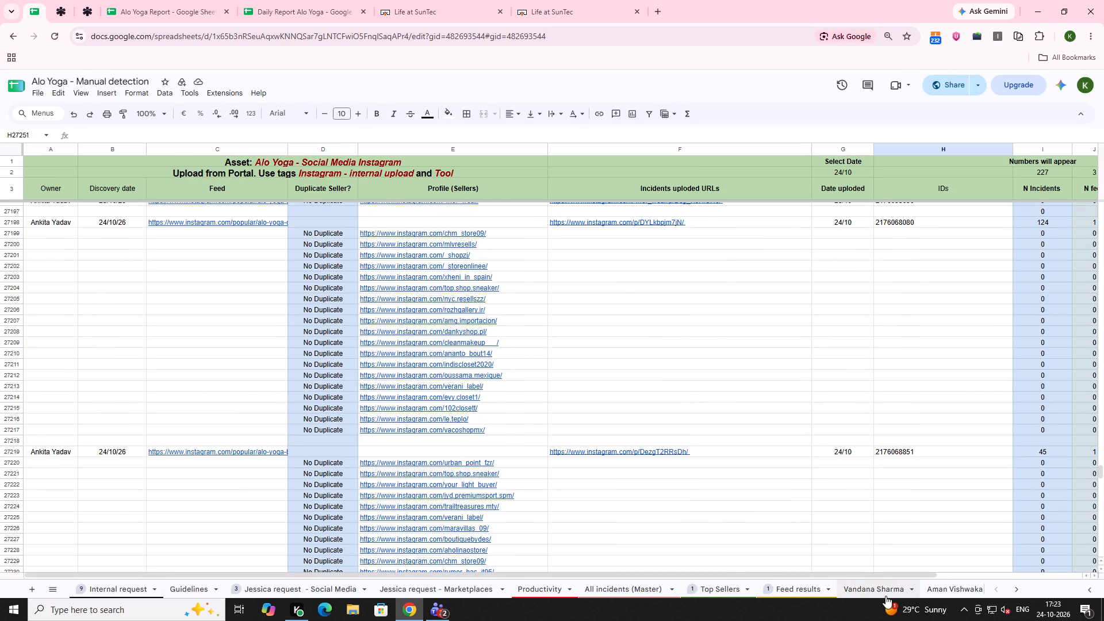
click(1019, 590)
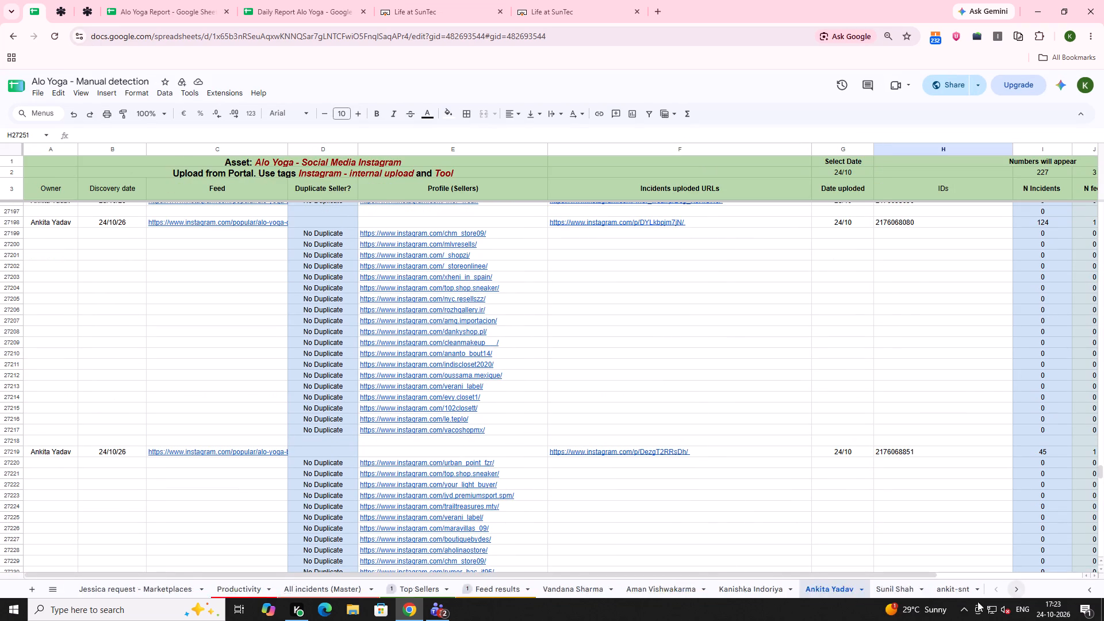
click(605, 584)
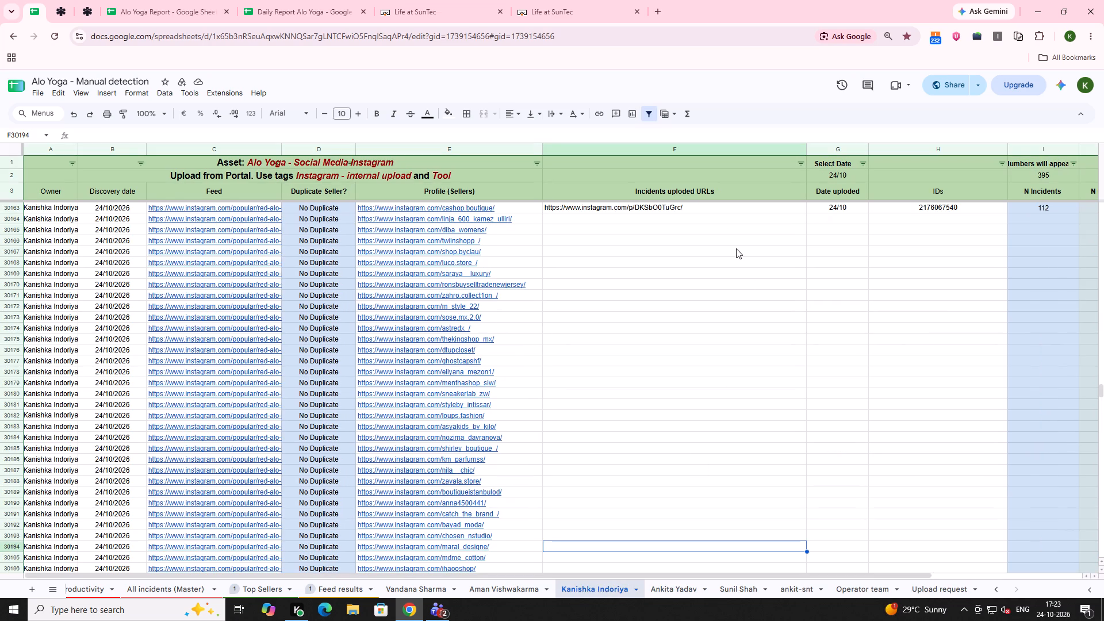
click(265, 0)
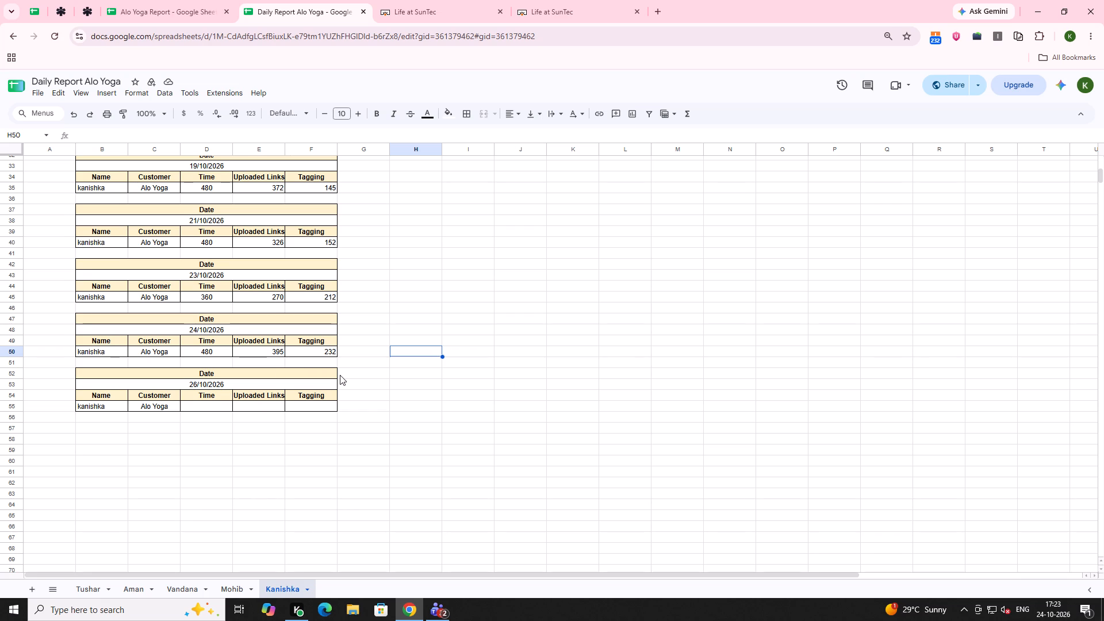
click(24, 3)
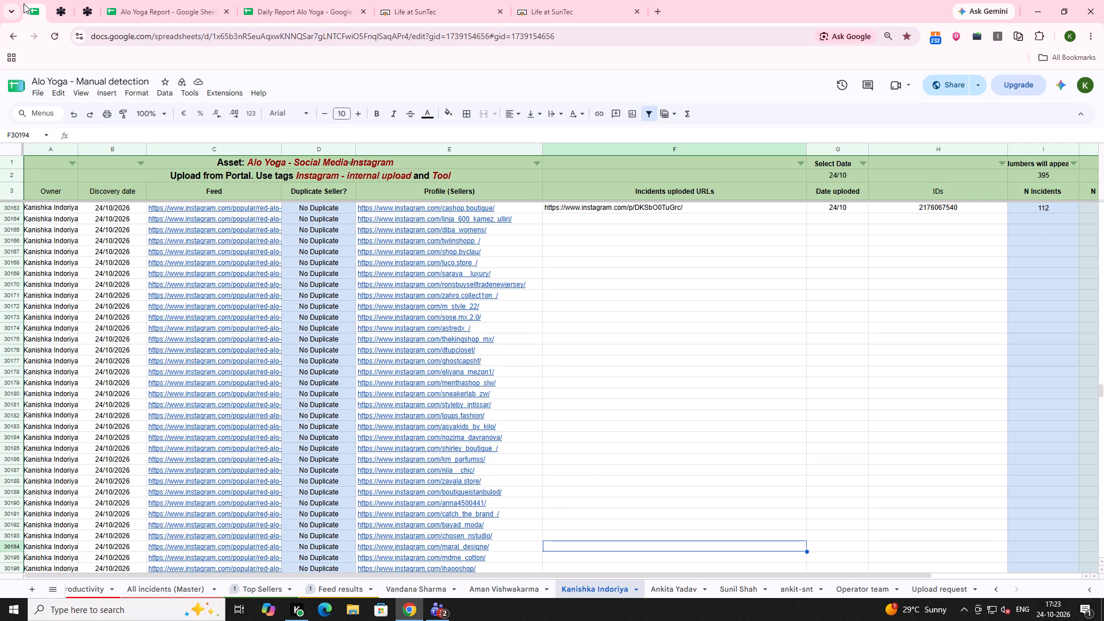